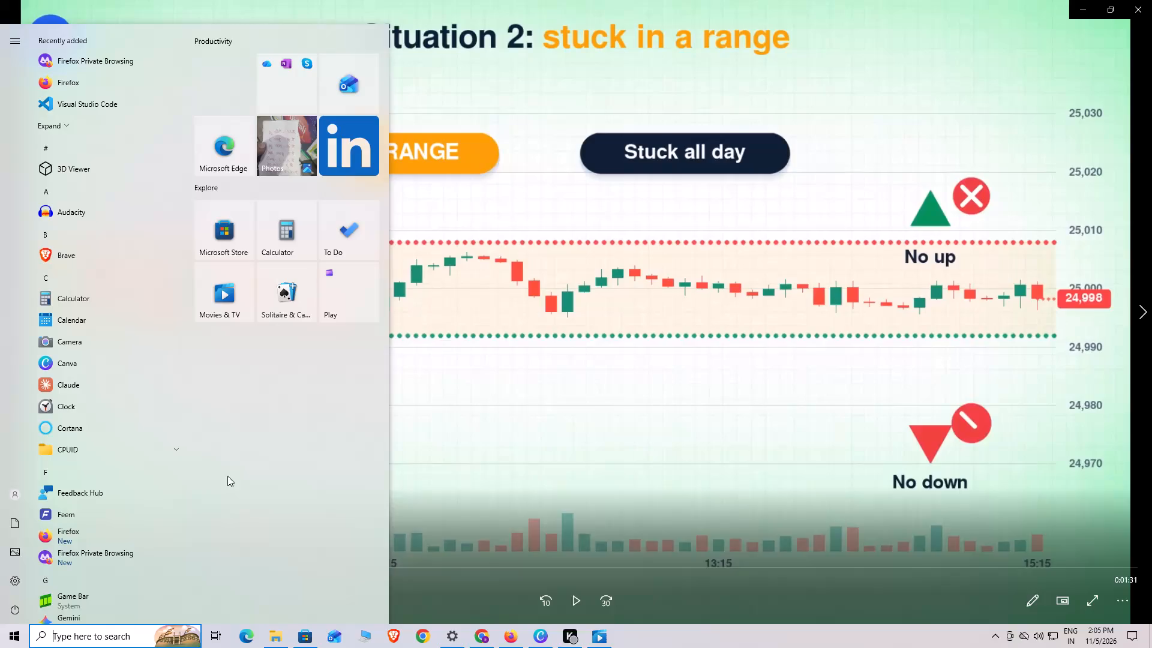
# Return to the paused trading video on the stuck-in-a-range situation and resume its playback.
pyautogui.click(632, 401)
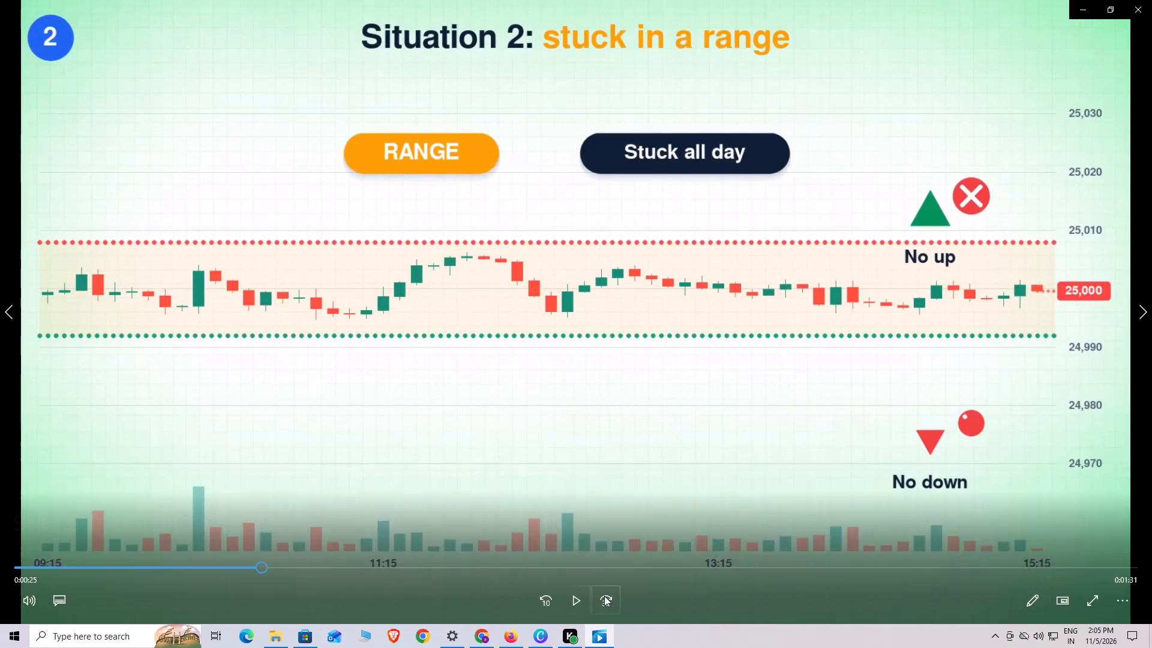
pyautogui.click(575, 611)
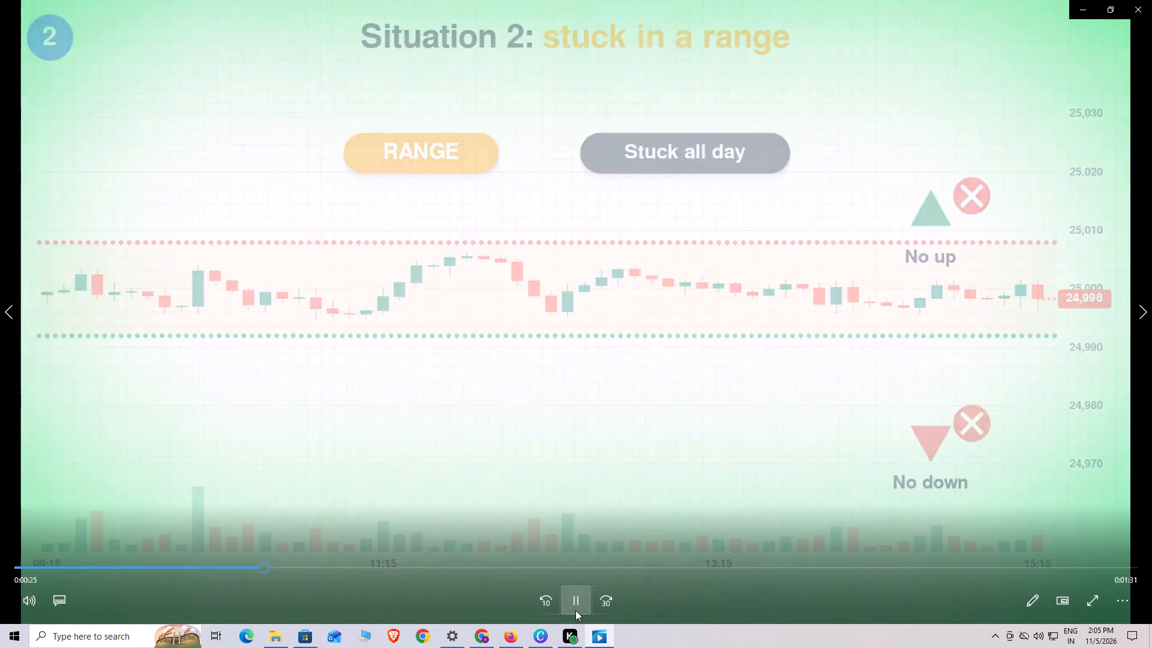
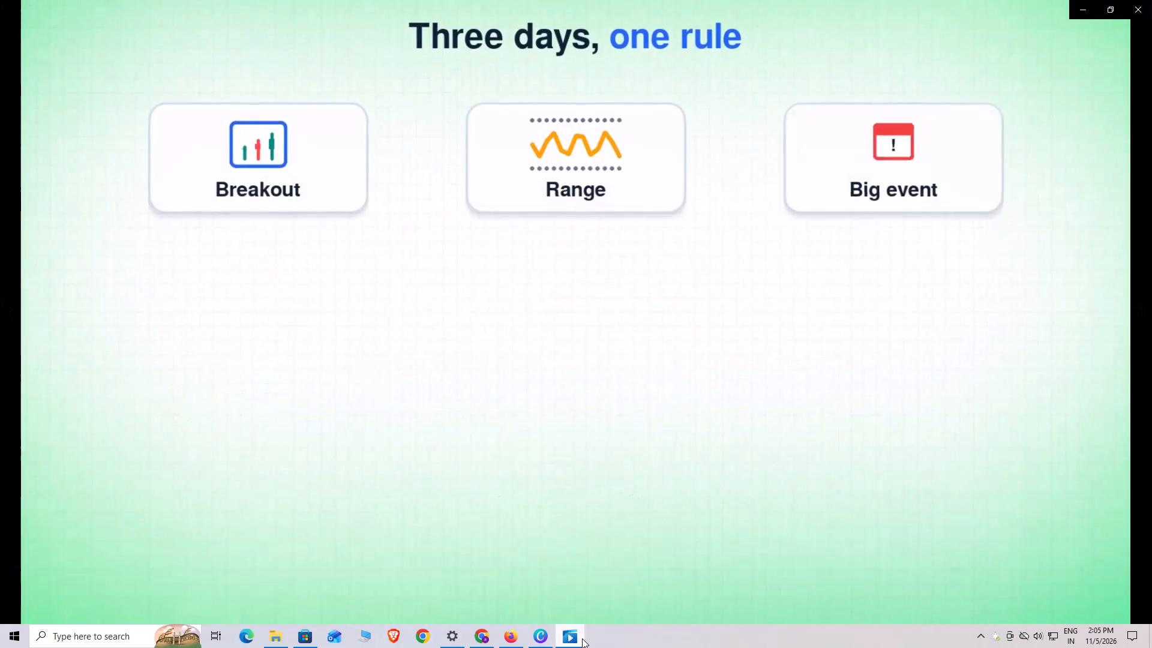
# Seek the explainer video to about 0:19, in the "Three days, one rule" scene.
pyautogui.click(658, 302)
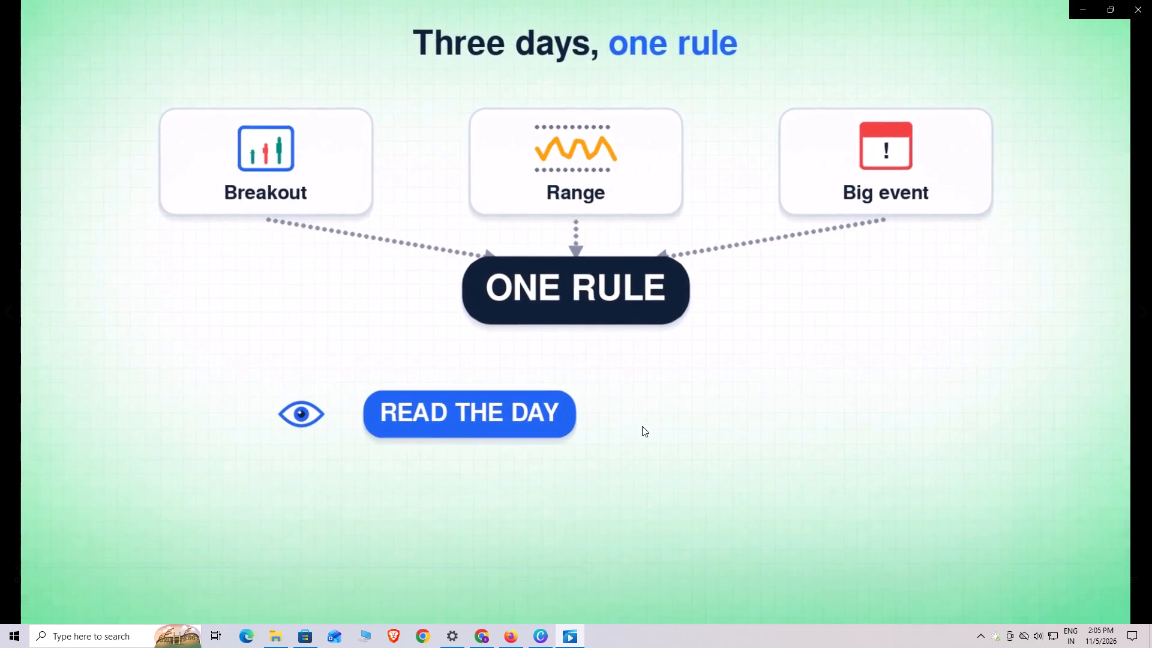
pyautogui.moveTo(505, 560); pyautogui.dragTo(210, 573)
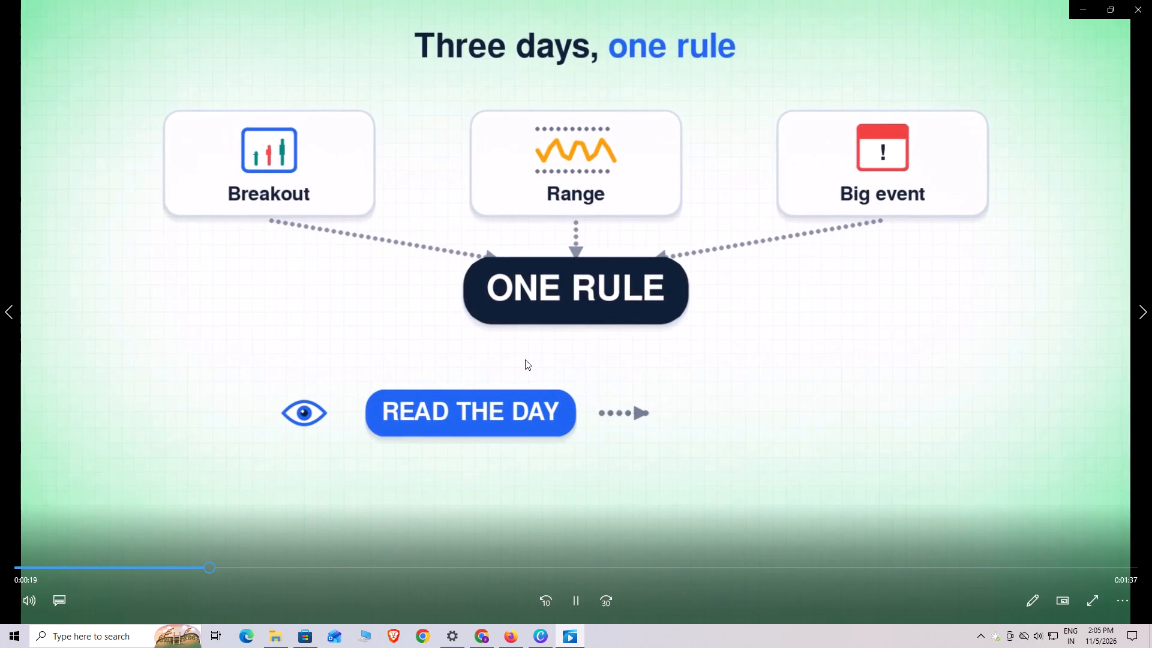
# Switch to the Canva video design and preview the frame at 8:59 on its timeline.
pyautogui.click(1089, 5)
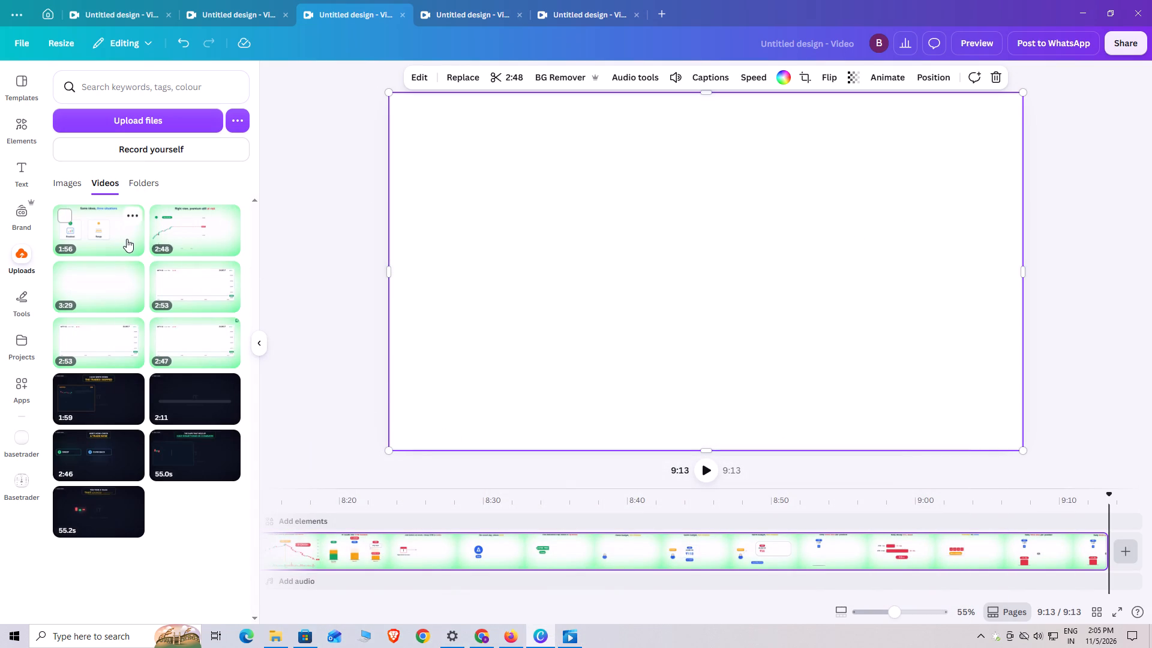
pyautogui.click(914, 554)
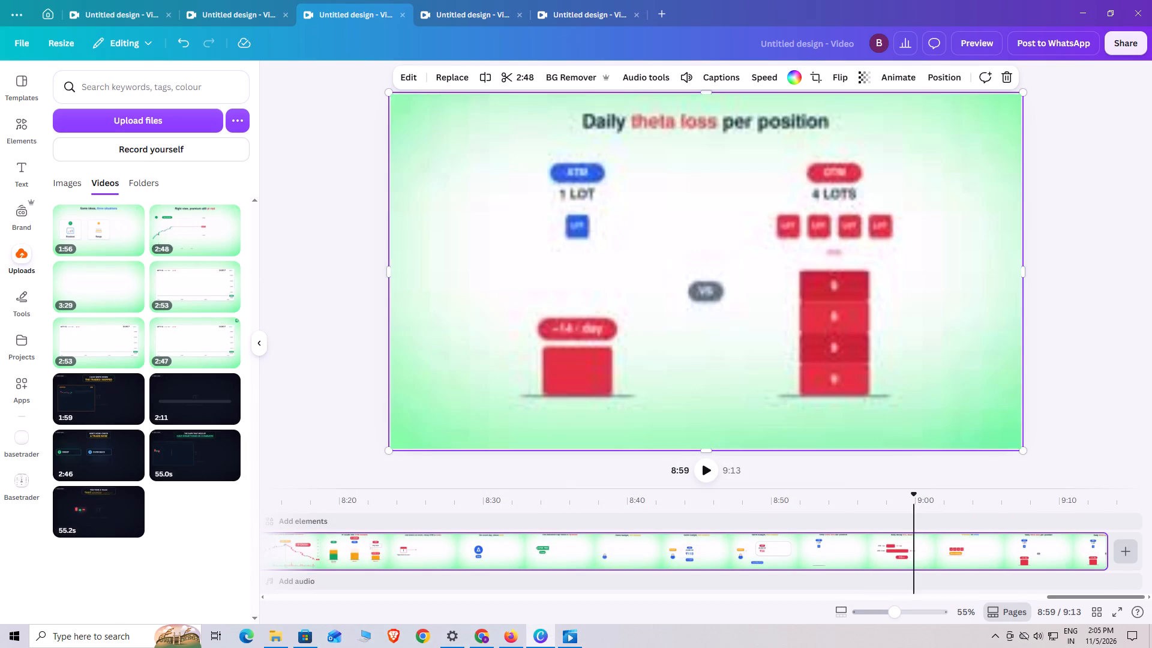
pyautogui.moveTo(912, 489); pyautogui.dragTo(361, 514)
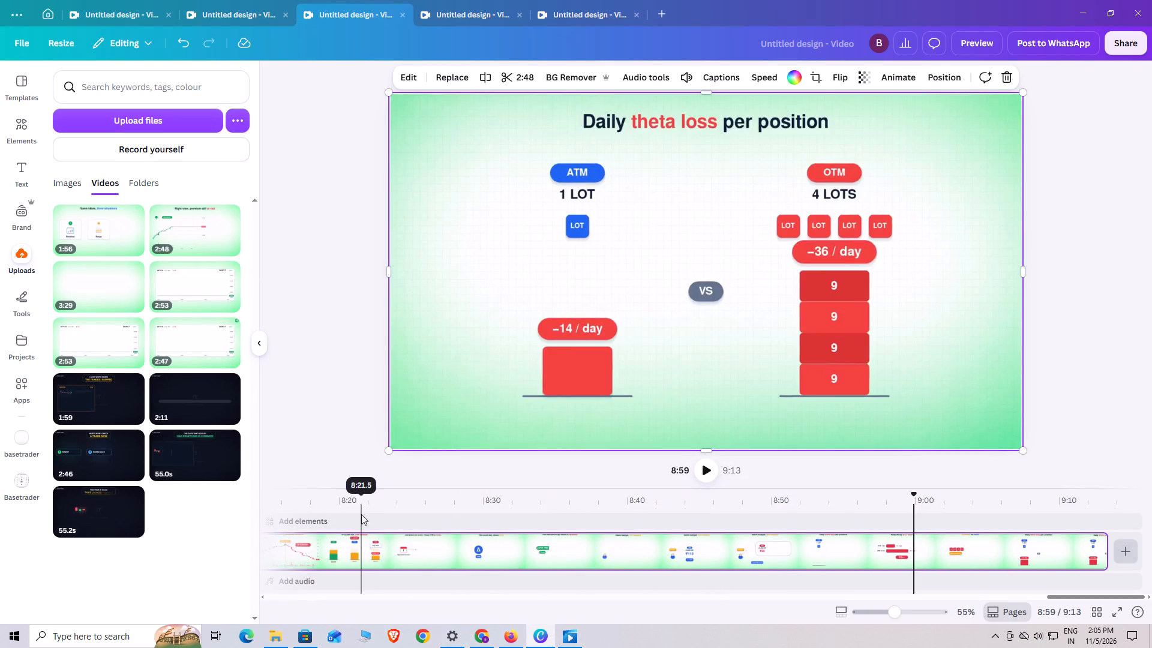
# Return to the explainer video and pause it at 0:27 on the "Smartest move: often no trade" scene.
pyautogui.click(568, 629)
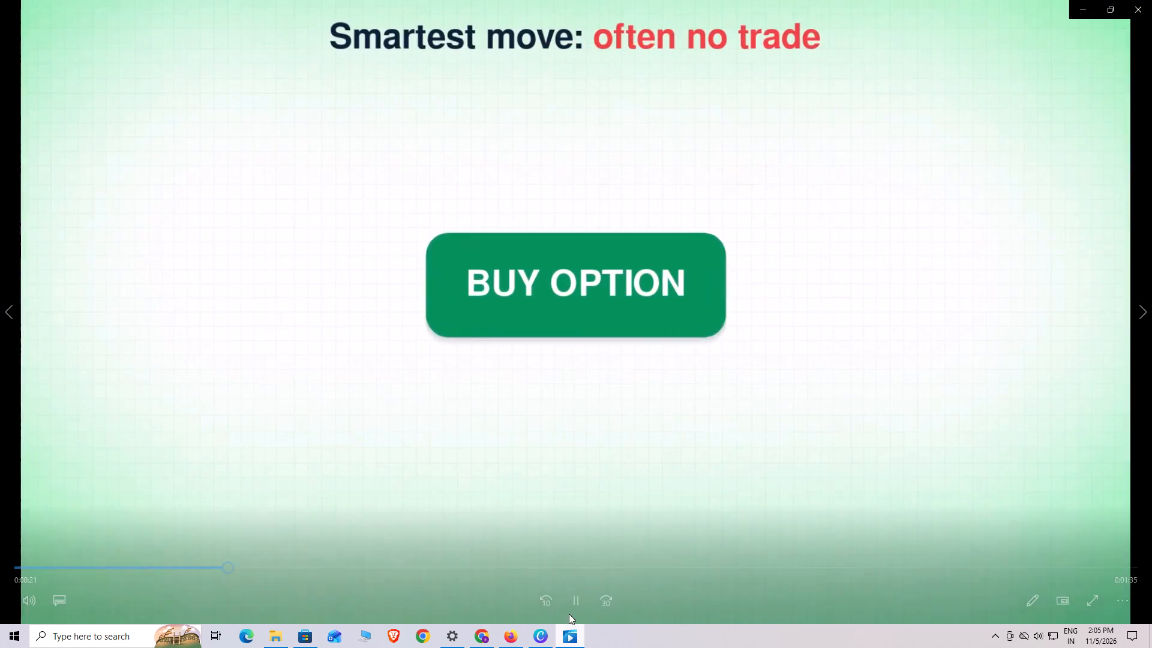
pyautogui.click(565, 590)
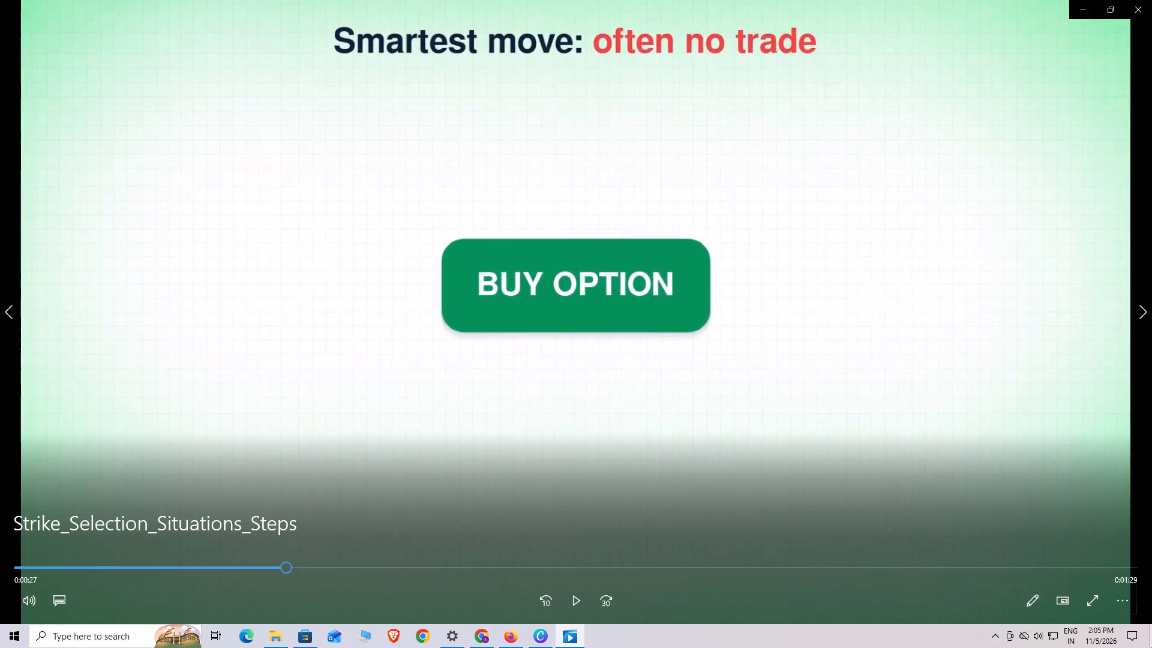
pyautogui.click(1097, 602)
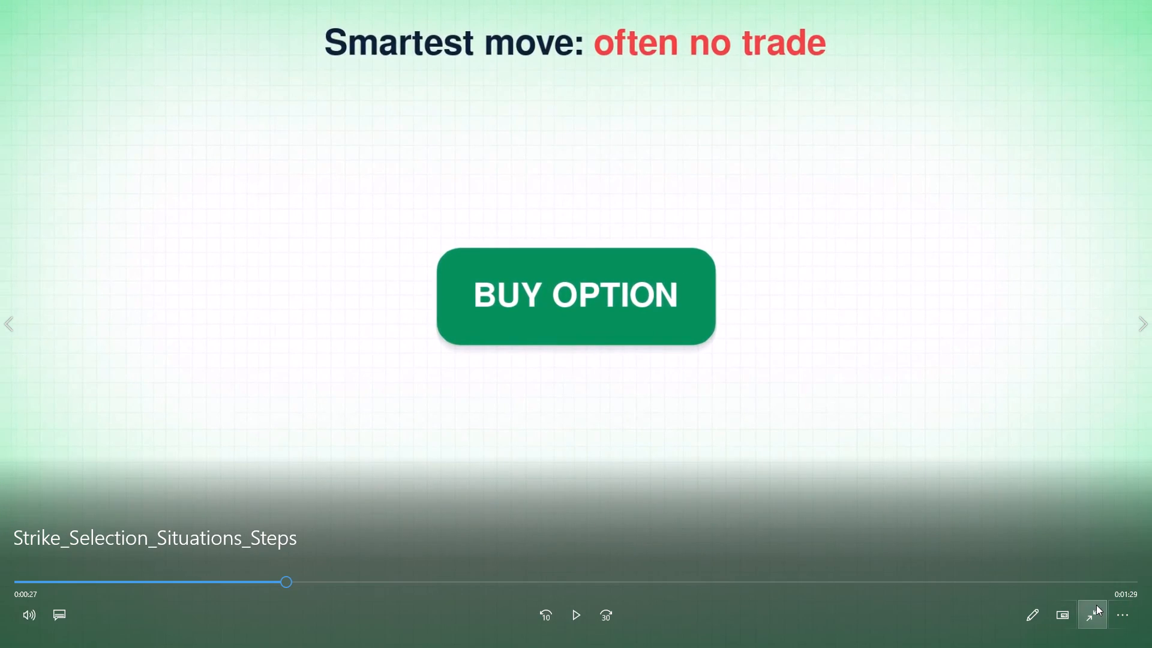
pyautogui.click(1096, 605)
# Go back to the Canva design and scrub through the timeline's earlier scenes, finishing at its end at 9:13.
pyautogui.click(1082, 1)
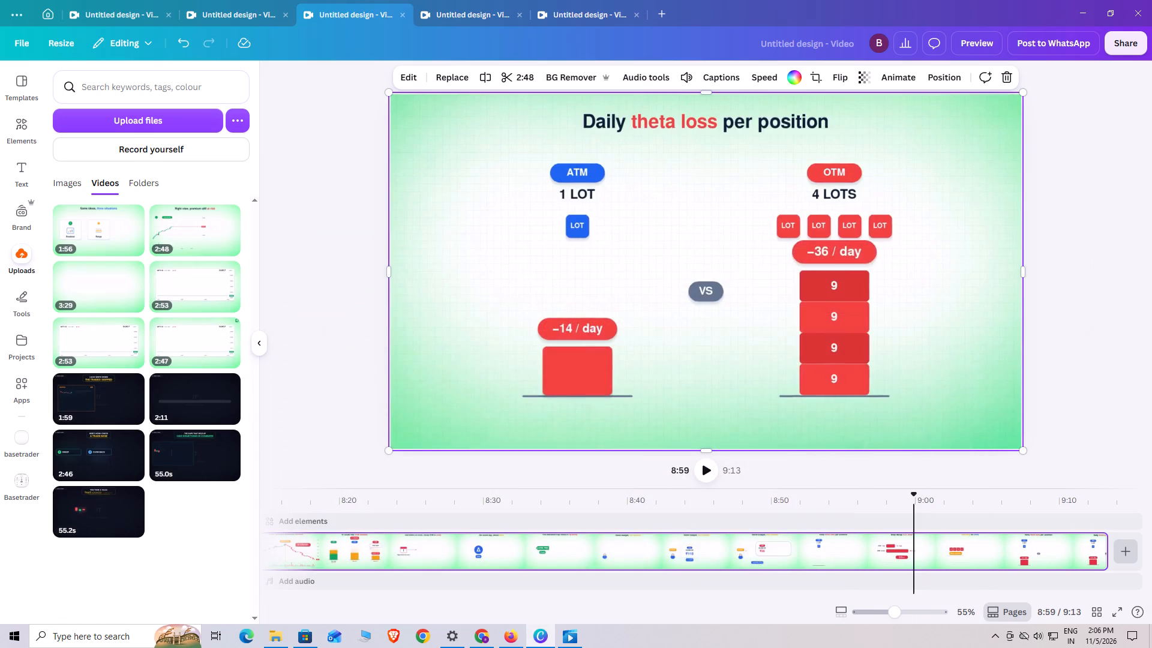
pyautogui.moveTo(912, 493); pyautogui.dragTo(298, 524)
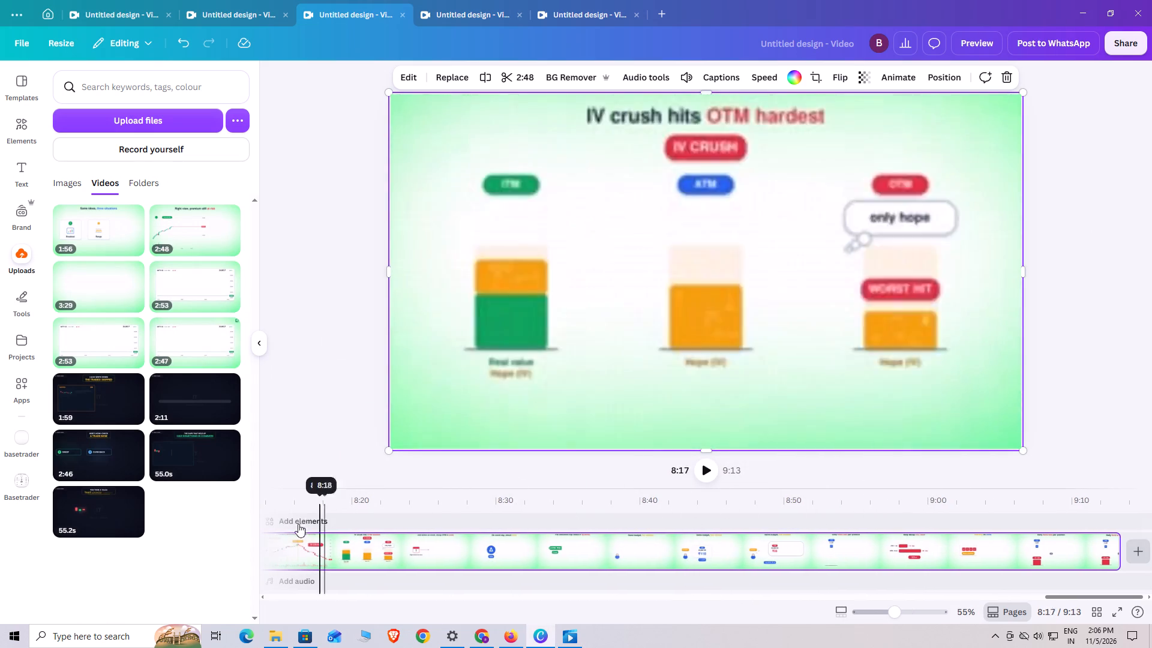
pyautogui.moveTo(298, 524); pyautogui.dragTo(409, 522)
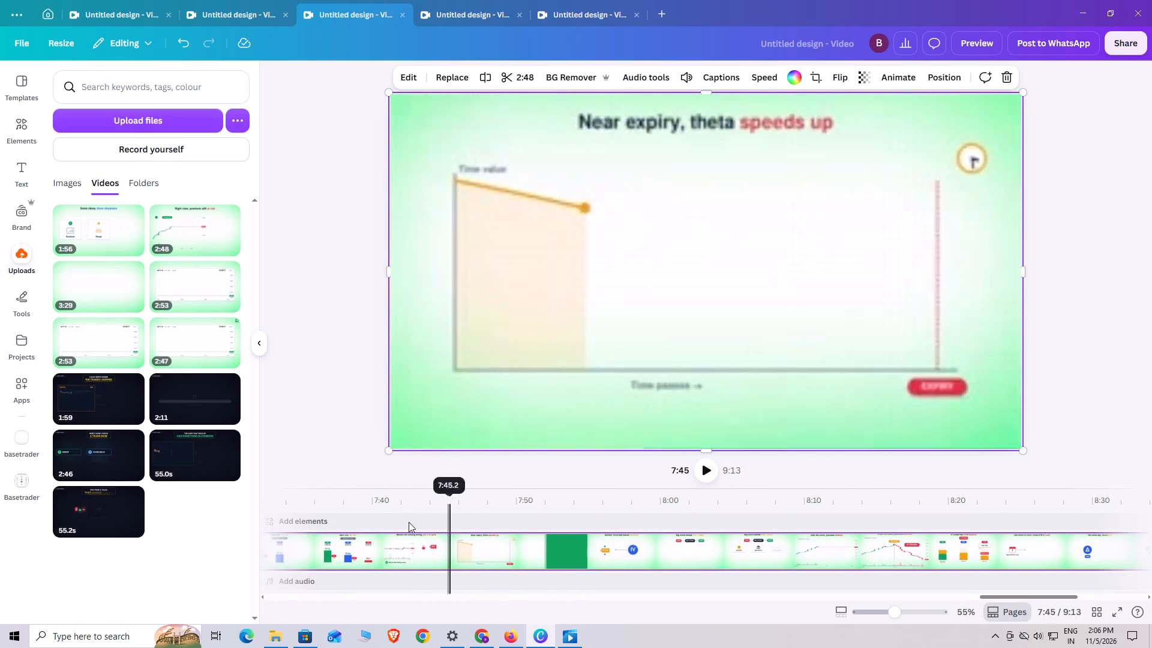
pyautogui.moveTo(409, 522); pyautogui.dragTo(253, 534)
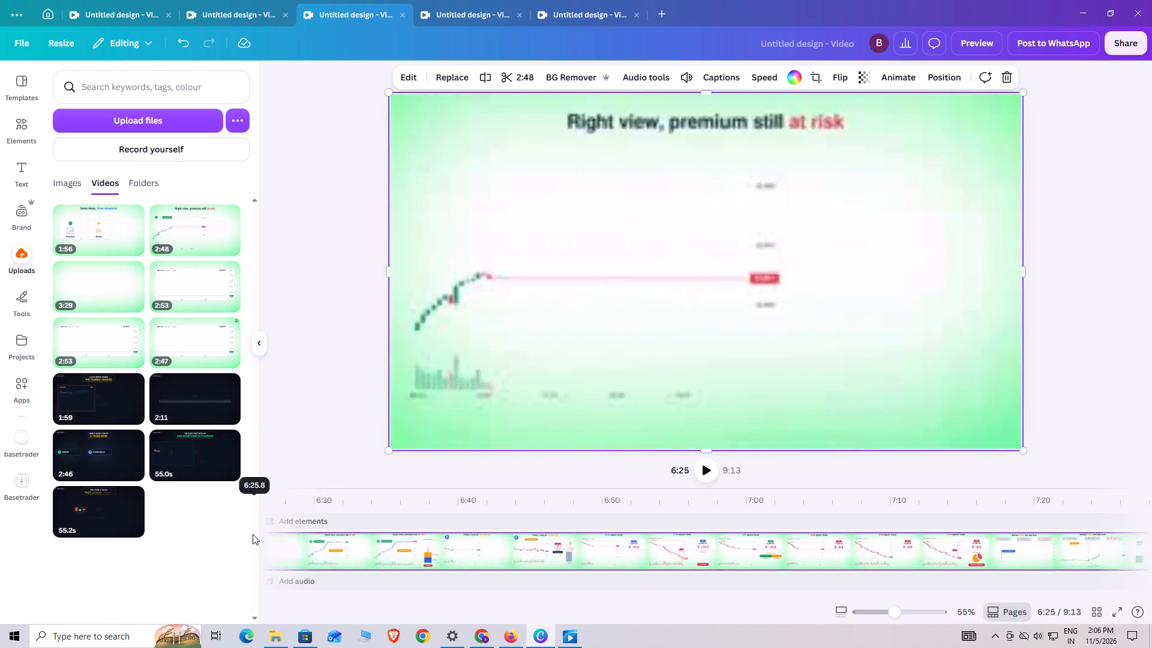
pyautogui.moveTo(253, 534); pyautogui.dragTo(1022, 544)
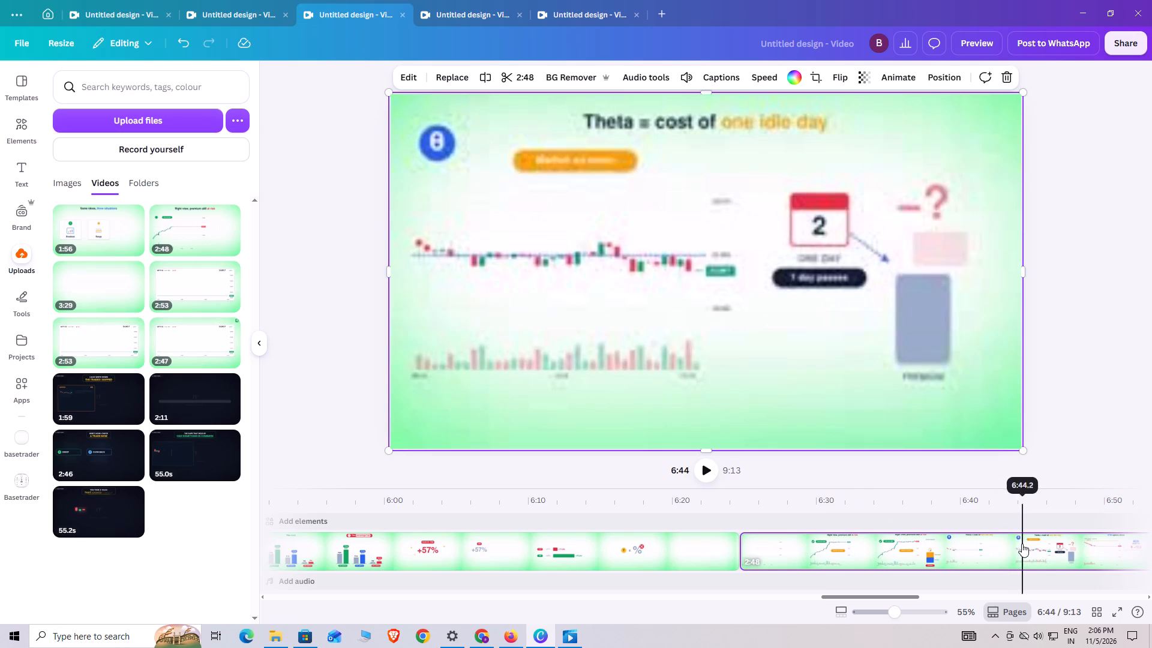
pyautogui.moveTo(1022, 544); pyautogui.dragTo(1122, 535)
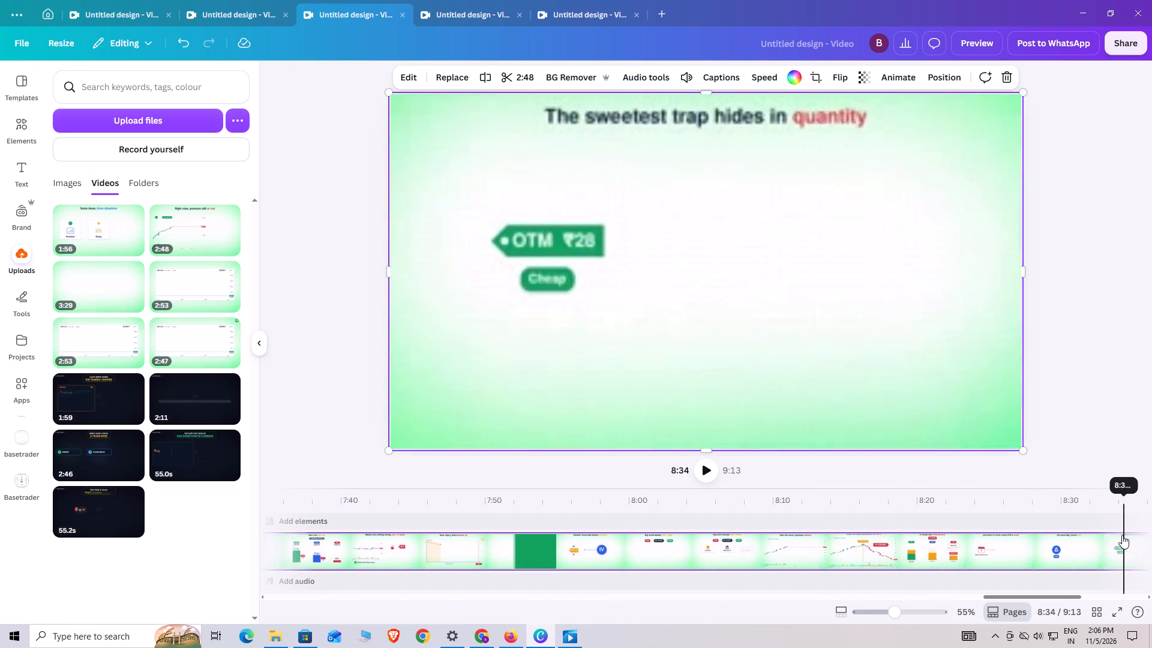
pyautogui.moveTo(1122, 535); pyautogui.dragTo(1120, 536)
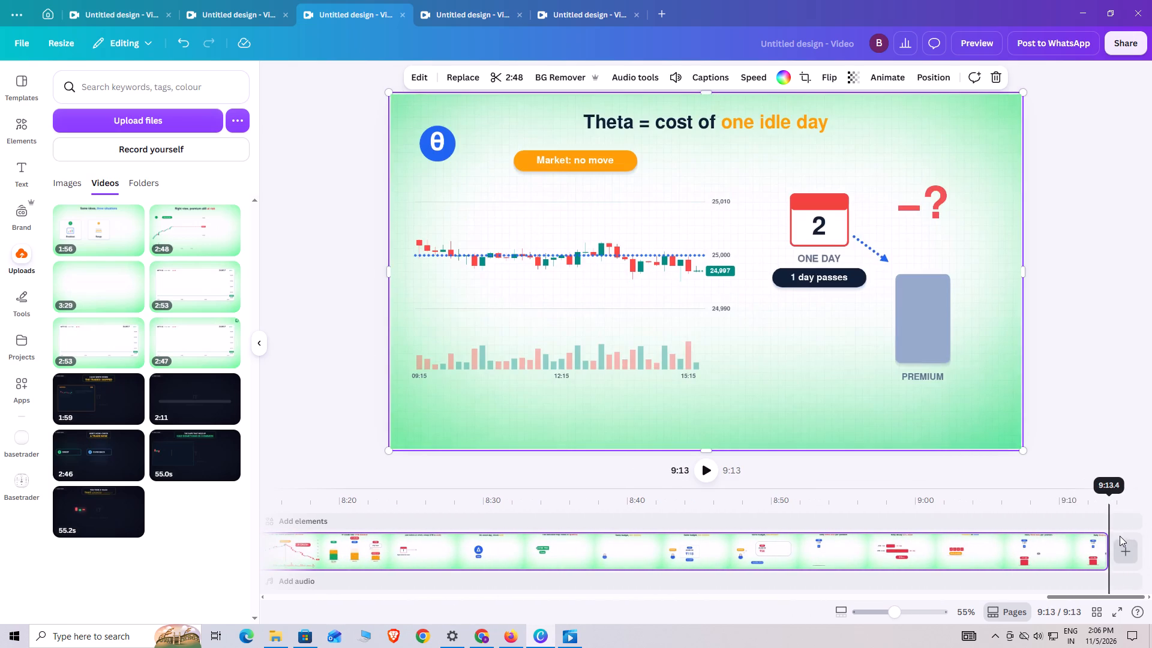
pyautogui.moveTo(1120, 536); pyautogui.dragTo(1151, 530)
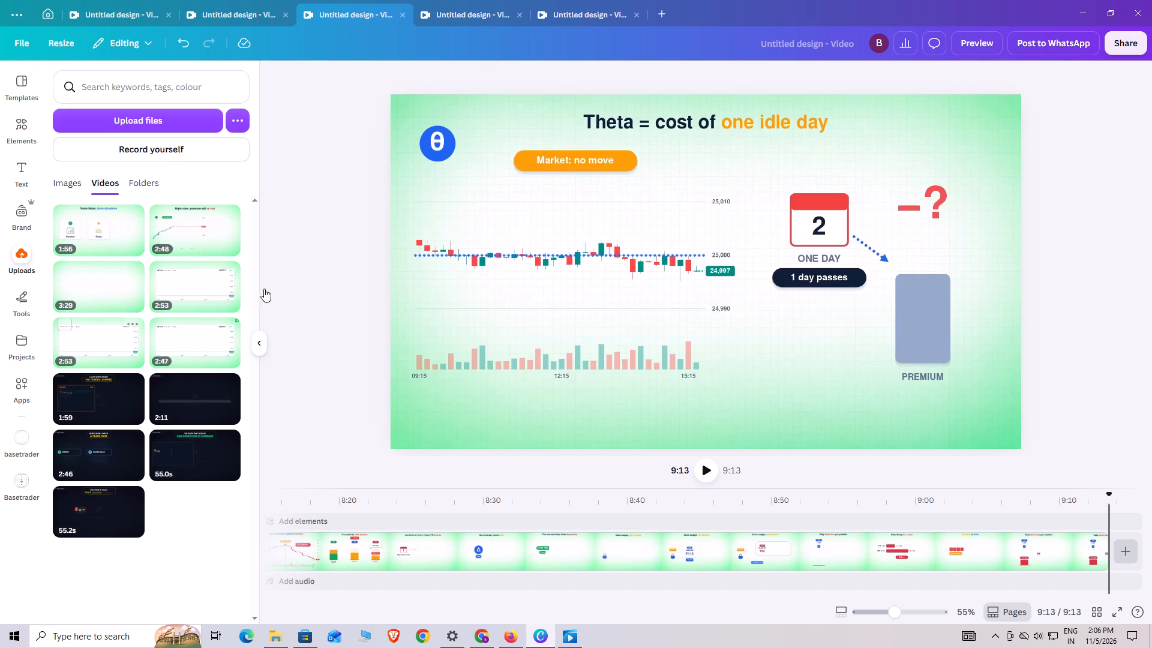
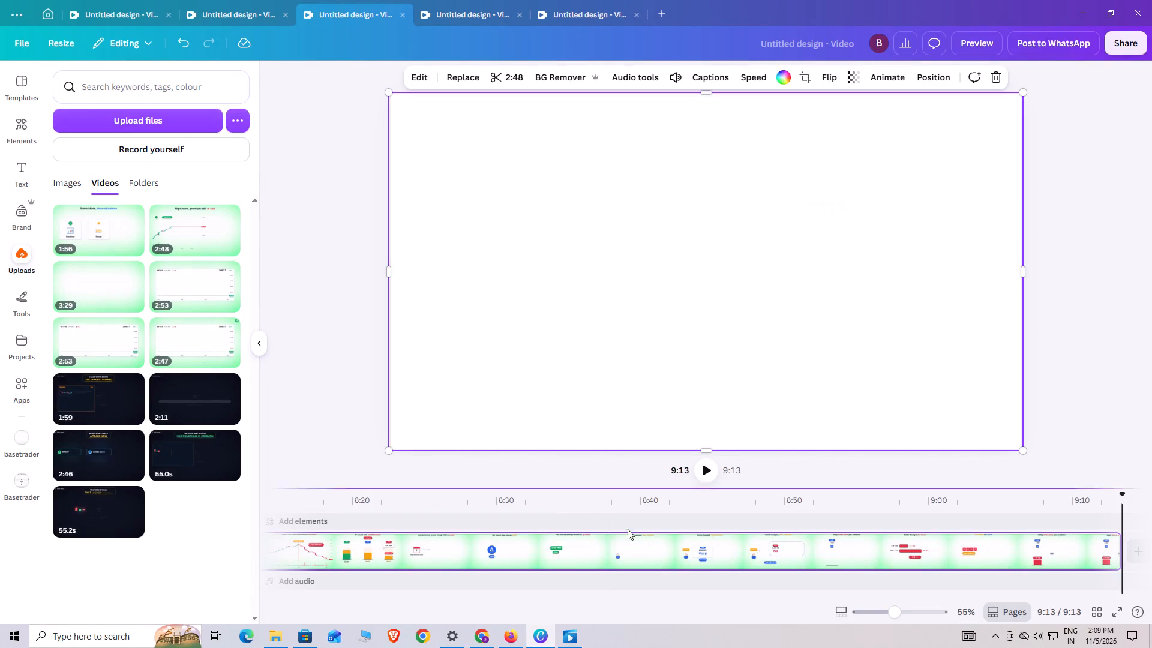
pyautogui.click(946, 573)
pyautogui.moveTo(945, 497); pyautogui.dragTo(337, 514)
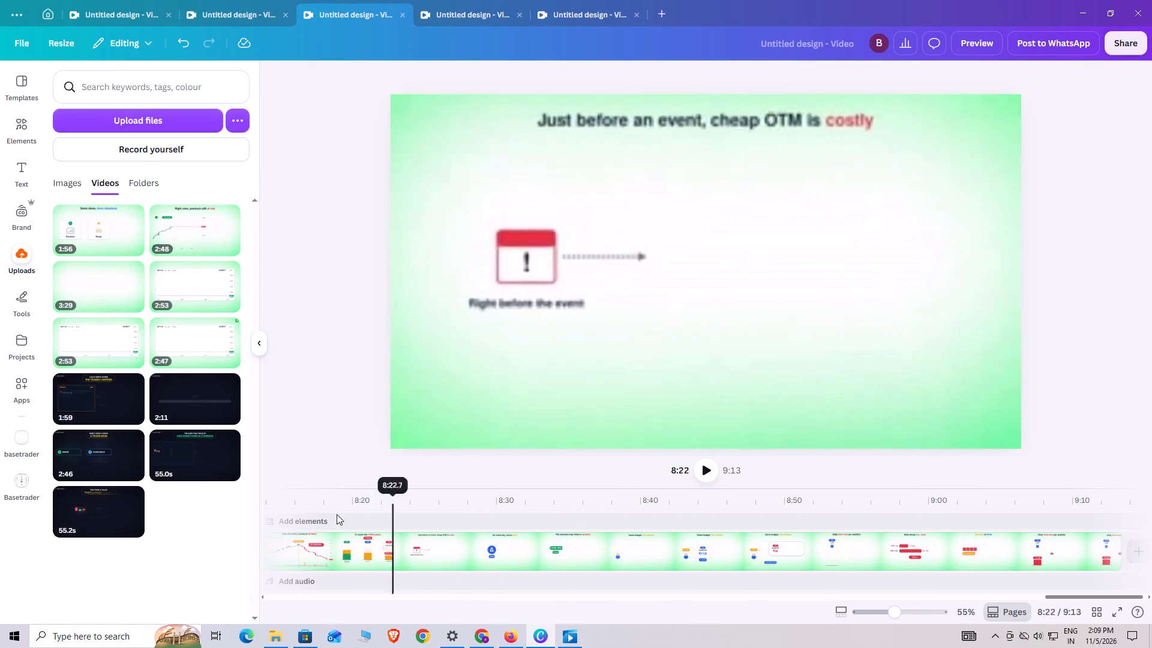
pyautogui.moveTo(337, 514); pyautogui.dragTo(260, 521)
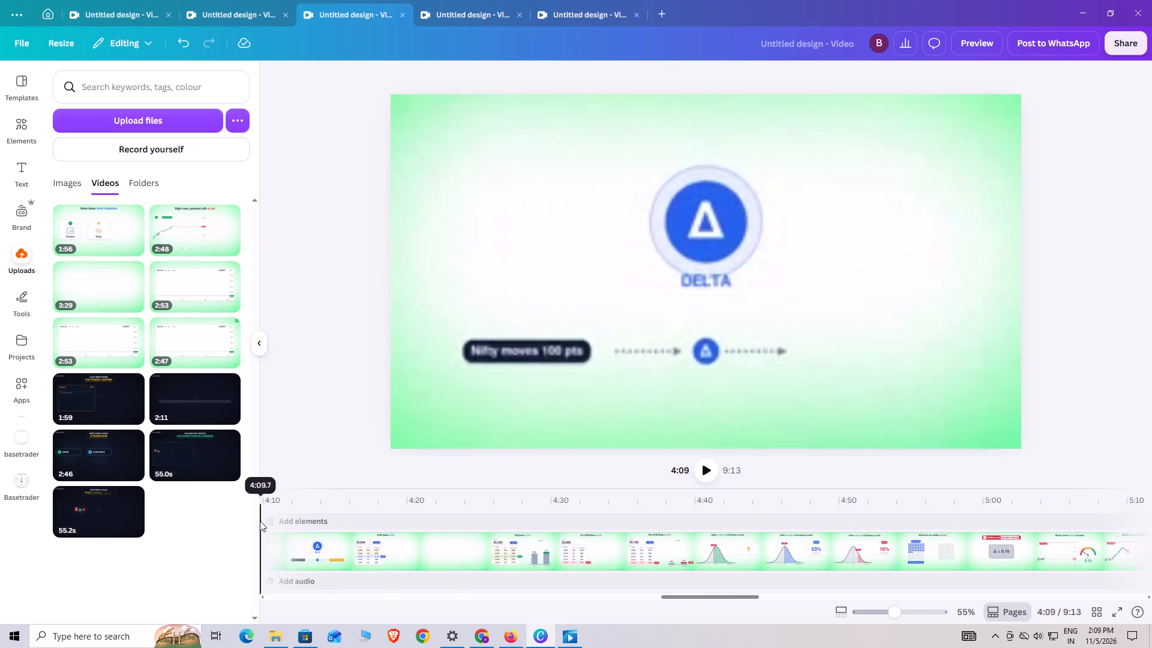
pyautogui.moveTo(260, 521); pyautogui.dragTo(118, 538)
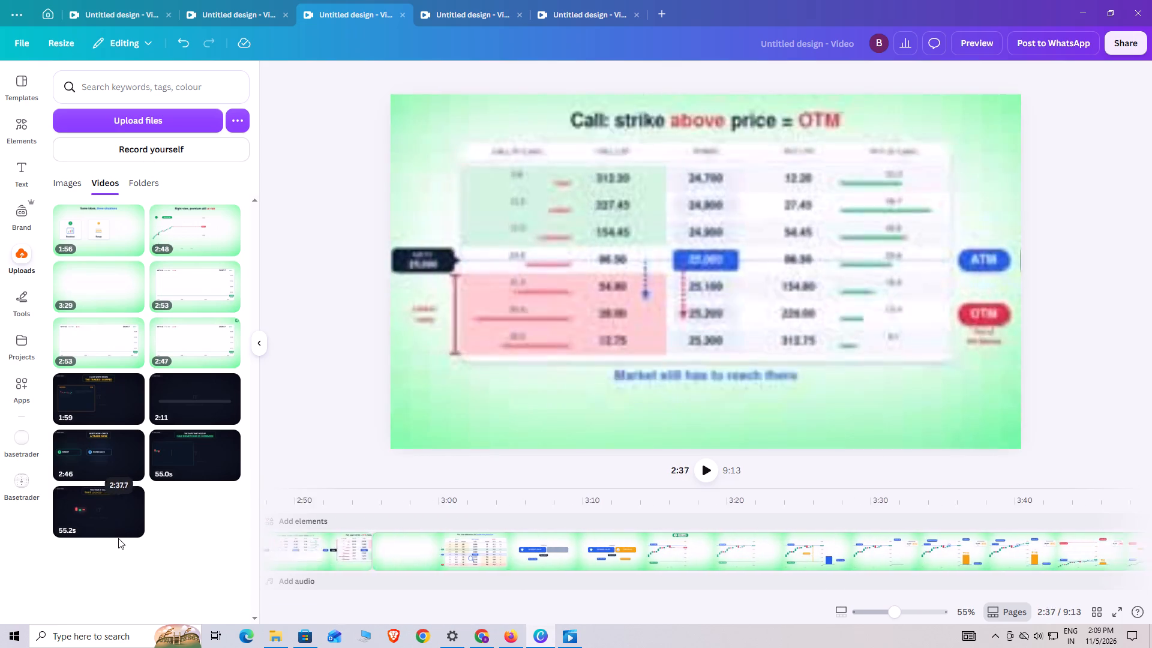
pyautogui.moveTo(118, 538); pyautogui.dragTo(125, 538)
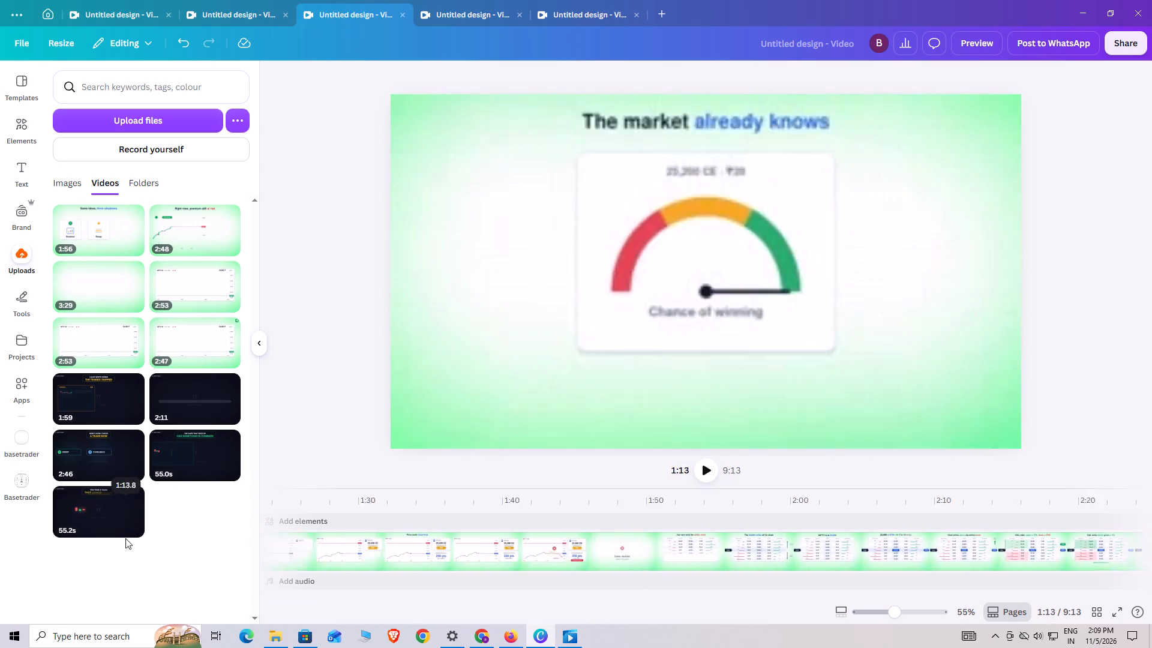
pyautogui.moveTo(125, 538); pyautogui.dragTo(127, 538)
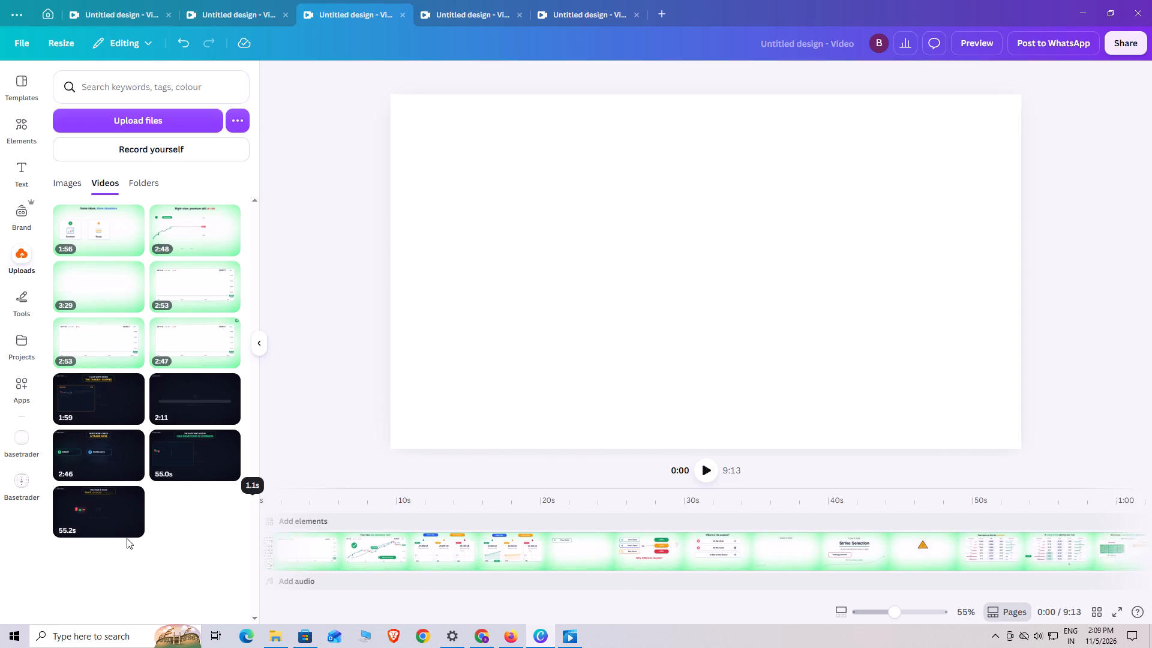
pyautogui.moveTo(127, 538); pyautogui.dragTo(131, 537)
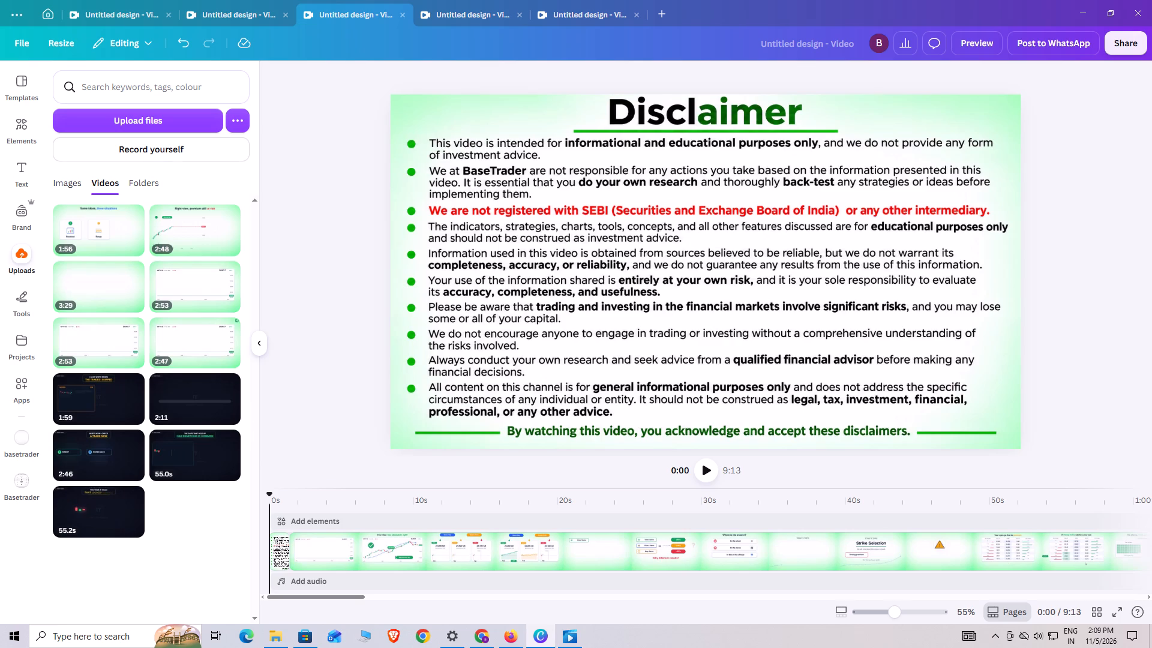
# Scrub forward from the start through the option chain scenes and stop on the "Example: 25,200 CE" frame at 2:40.
pyautogui.moveTo(267, 493); pyautogui.dragTo(1137, 643)
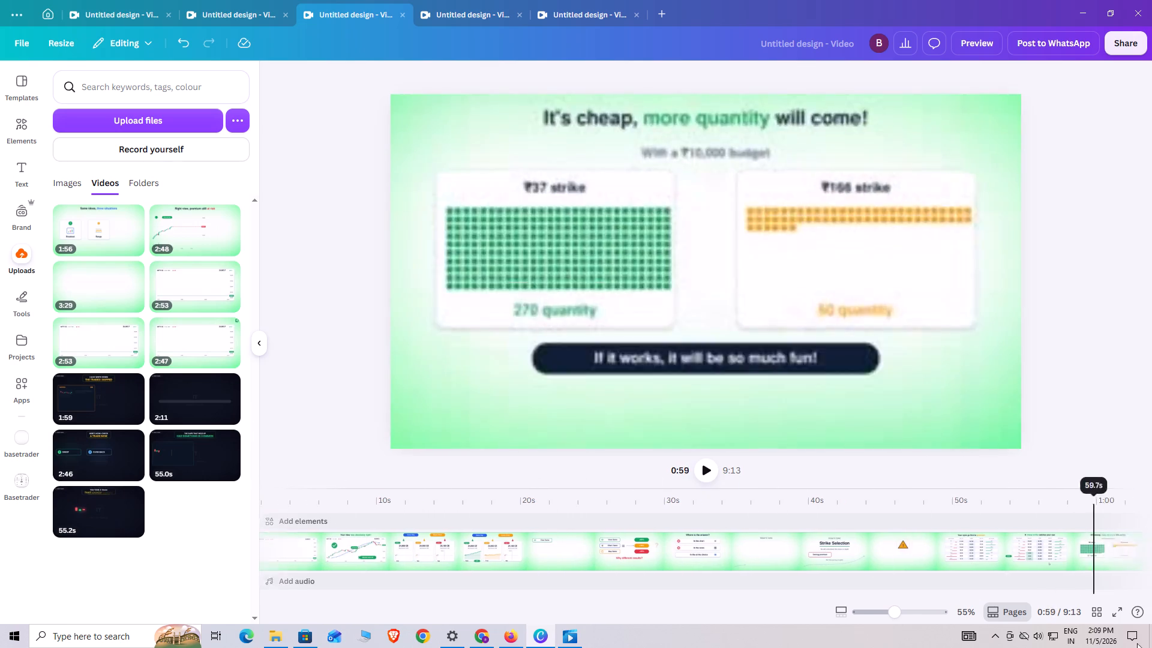
pyautogui.moveTo(1137, 643); pyautogui.dragTo(958, 646)
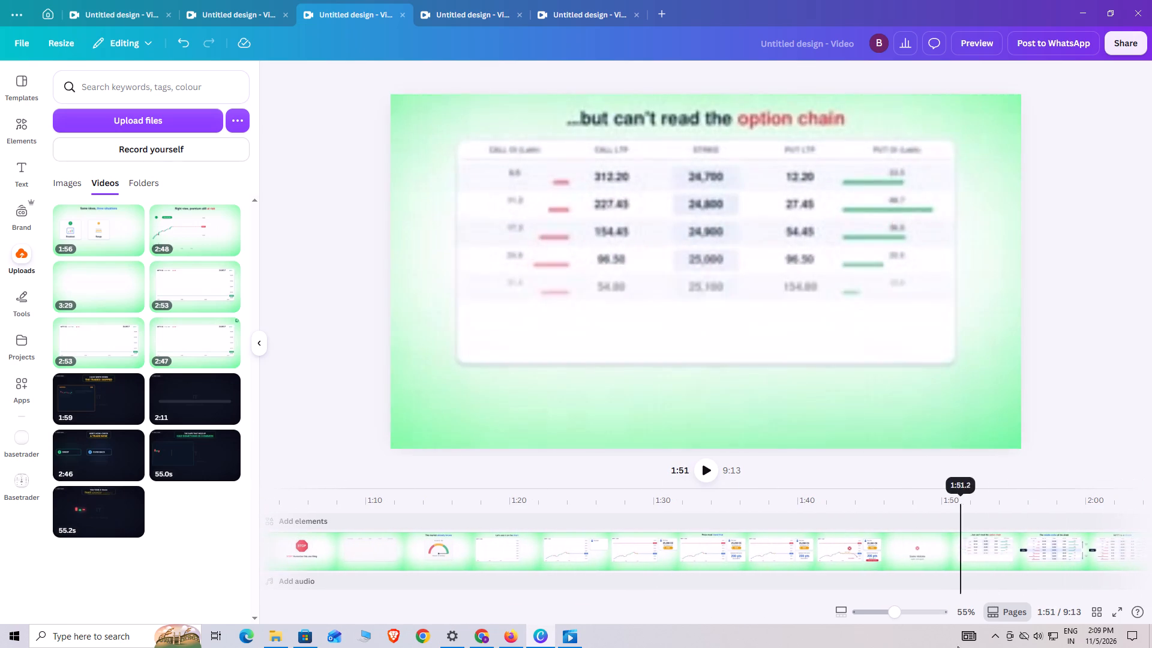
pyautogui.moveTo(958, 646); pyautogui.dragTo(1109, 638)
pyautogui.click(1109, 638)
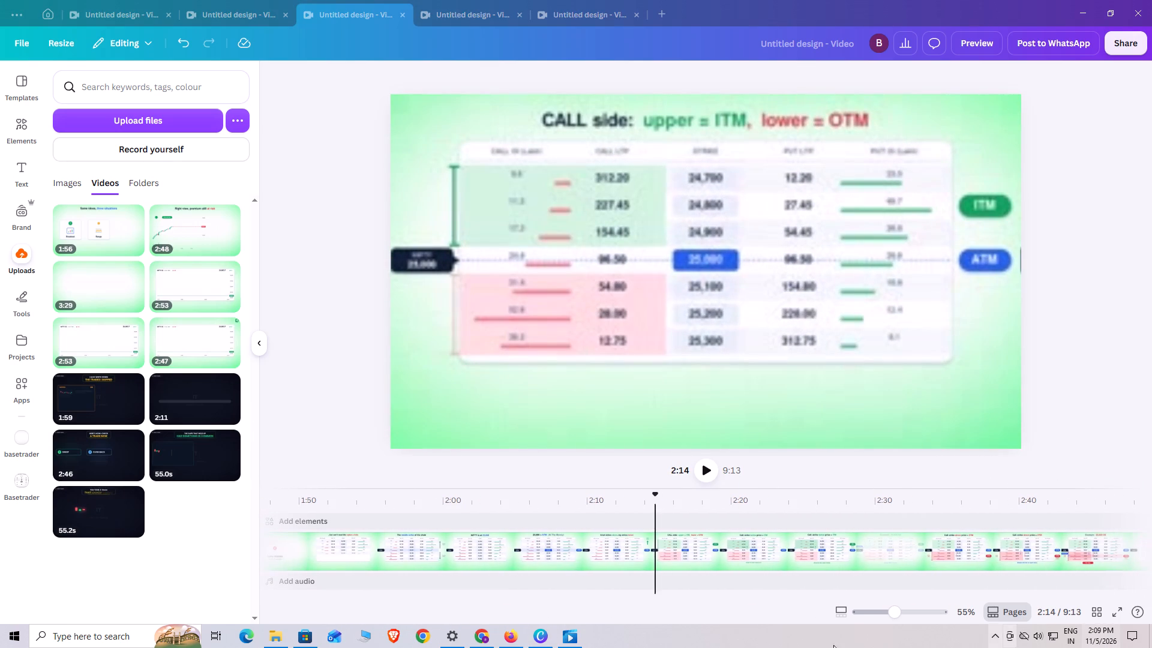
pyautogui.moveTo(659, 496); pyautogui.dragTo(1095, 493)
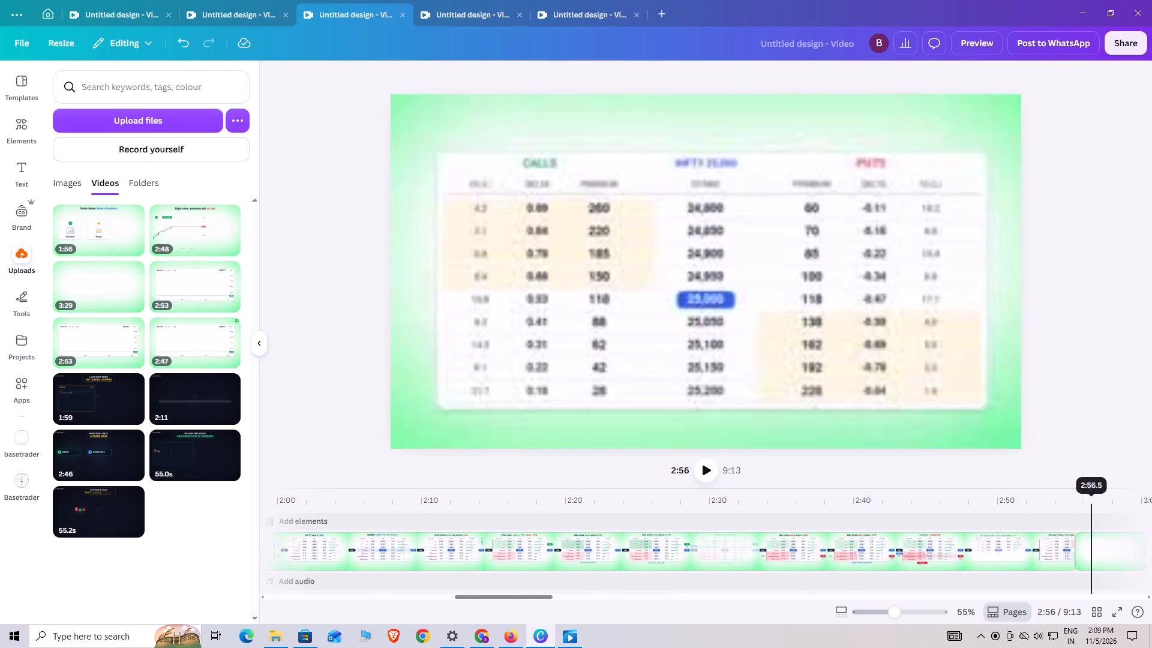
pyautogui.moveTo(1095, 493); pyautogui.dragTo(702, 538)
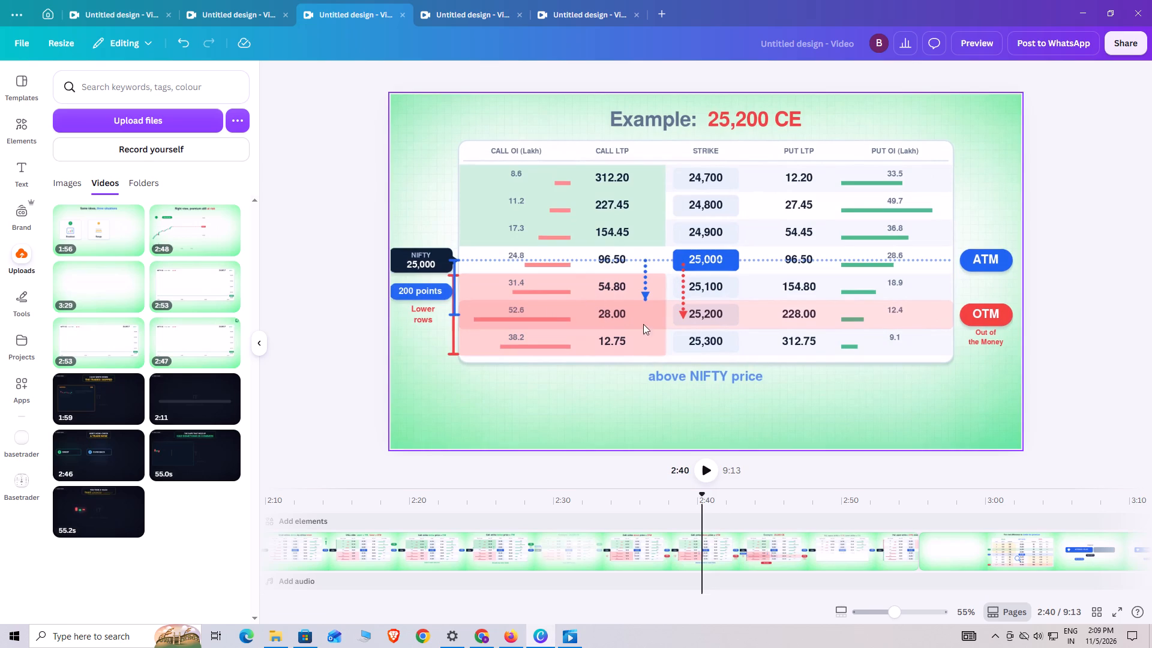
# Scan forward from 2:40 through the premium and delta scenes to the "sweetest trap hides in quantity" scene around 8:34.
pyautogui.moveTo(701, 499); pyautogui.dragTo(1028, 542)
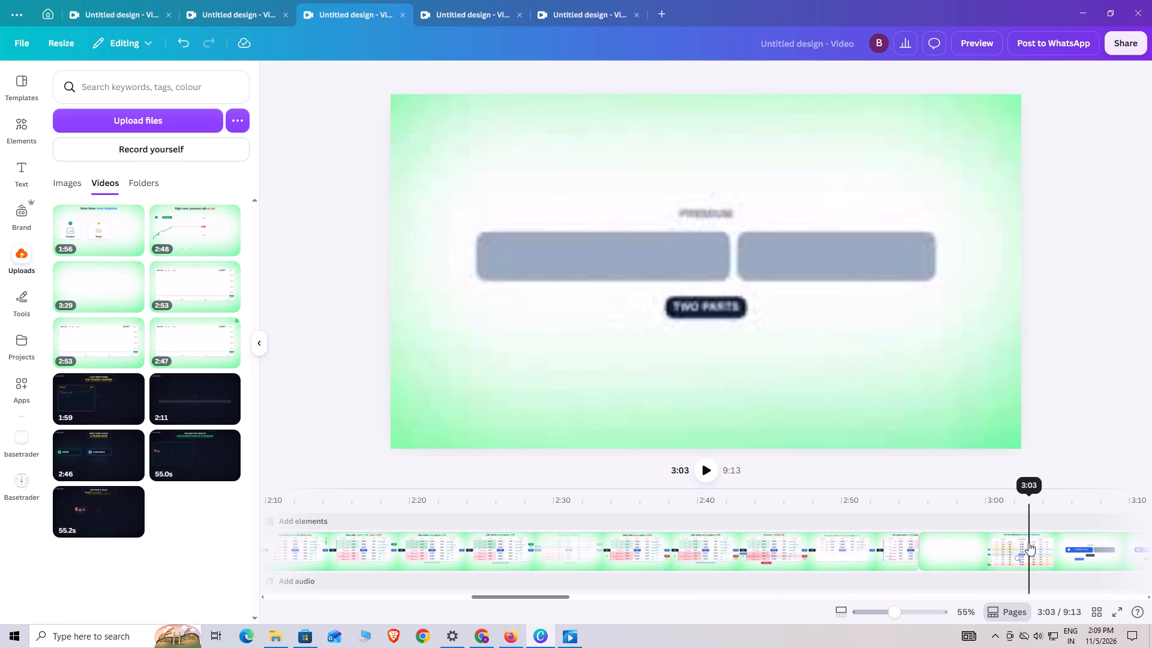
pyautogui.moveTo(1028, 542); pyautogui.dragTo(1129, 539)
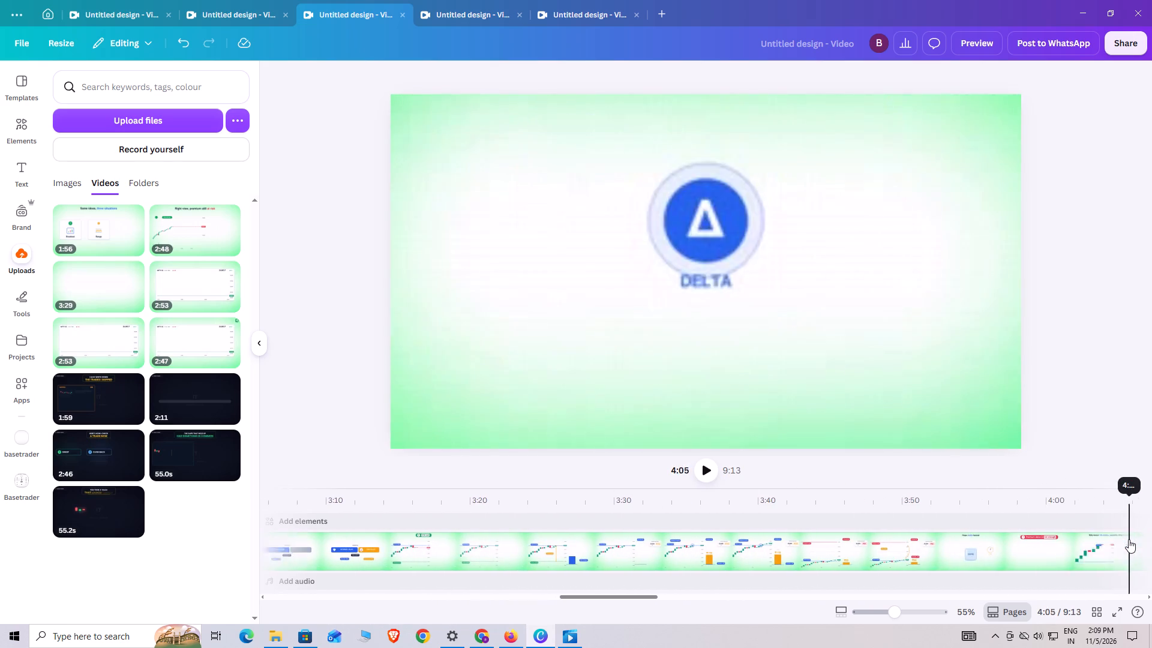
pyautogui.moveTo(1129, 539); pyautogui.dragTo(862, 527)
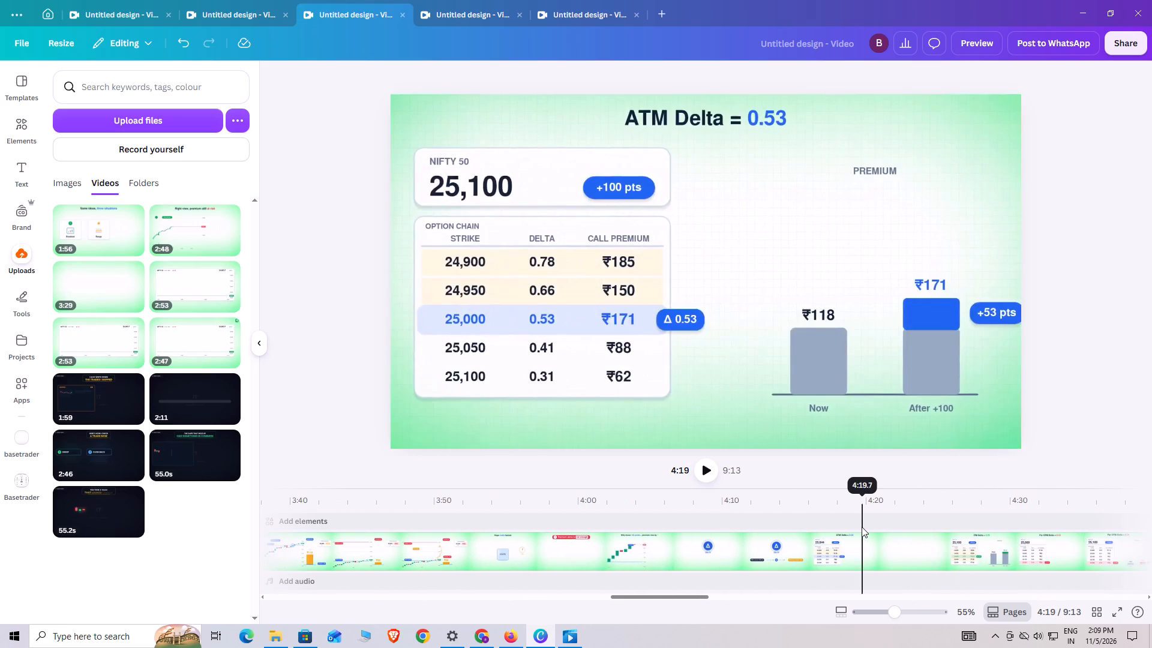
pyautogui.moveTo(862, 527); pyautogui.dragTo(887, 524)
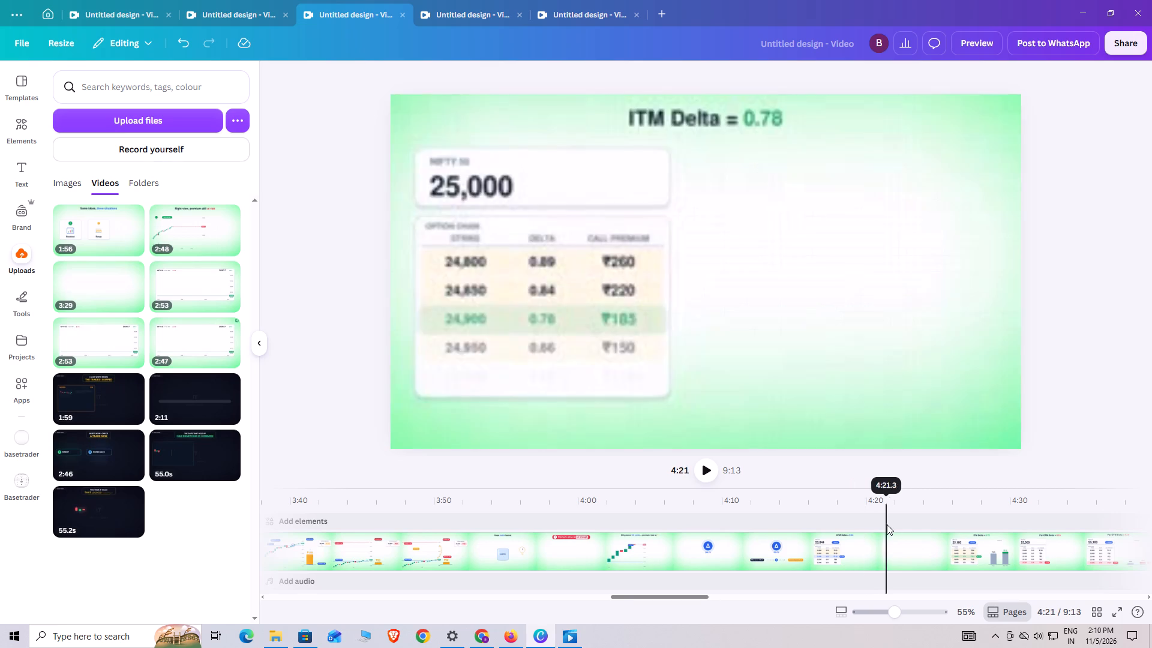
pyautogui.moveTo(887, 524); pyautogui.dragTo(1099, 542)
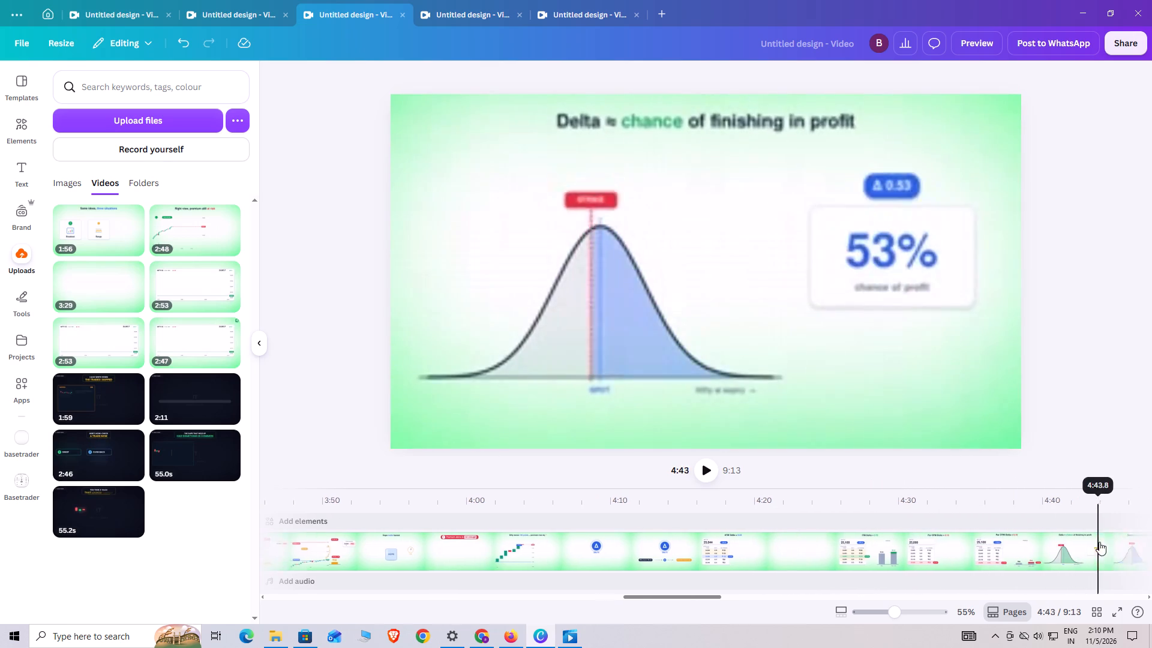
pyautogui.moveTo(1099, 542); pyautogui.dragTo(1151, 544)
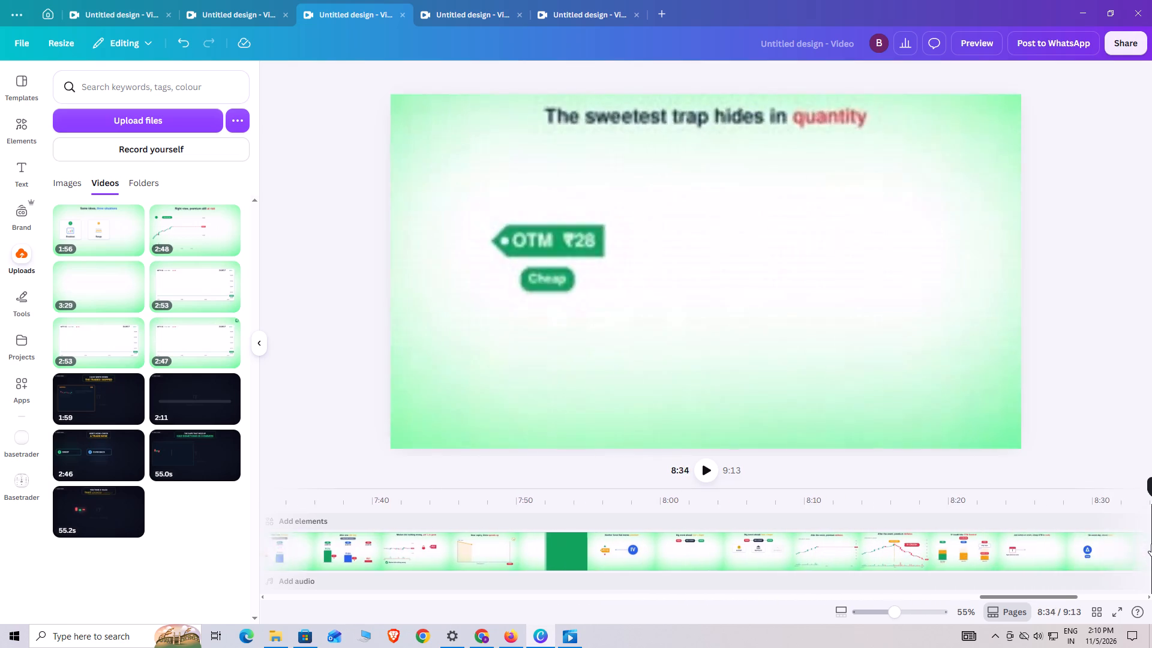
# Scrub back through the idle-day and theta scenes to the Percentage and Points comparison at 6:23.
pyautogui.moveTo(1151, 544); pyautogui.dragTo(0, 490)
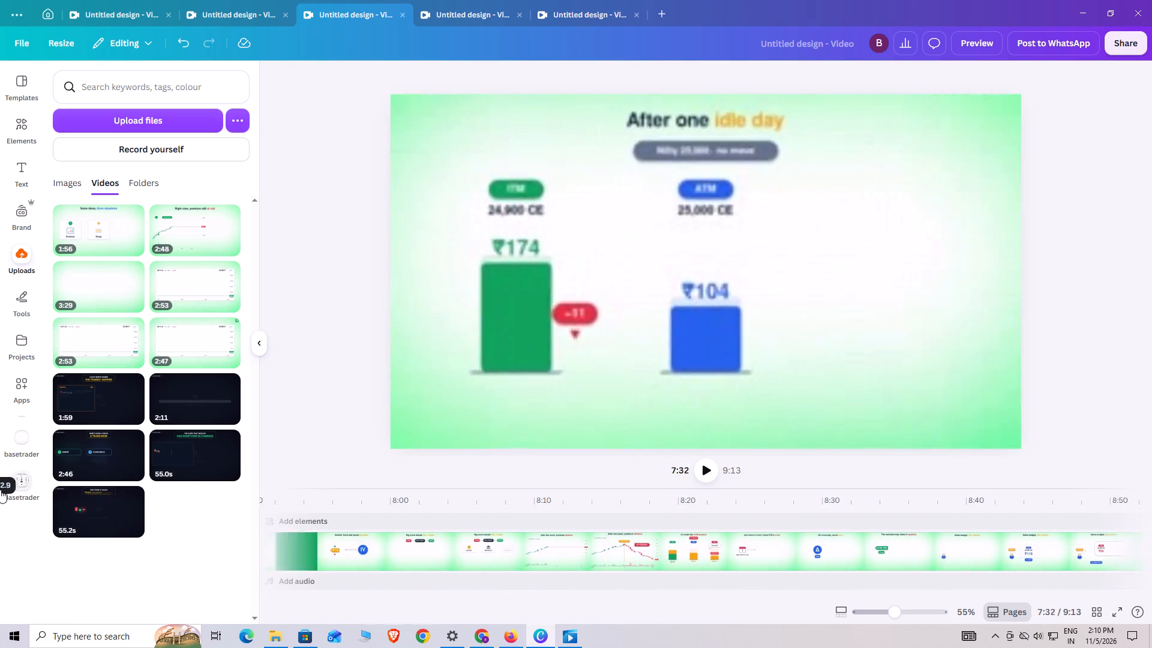
pyautogui.moveTo(0, 490); pyautogui.dragTo(645, 518)
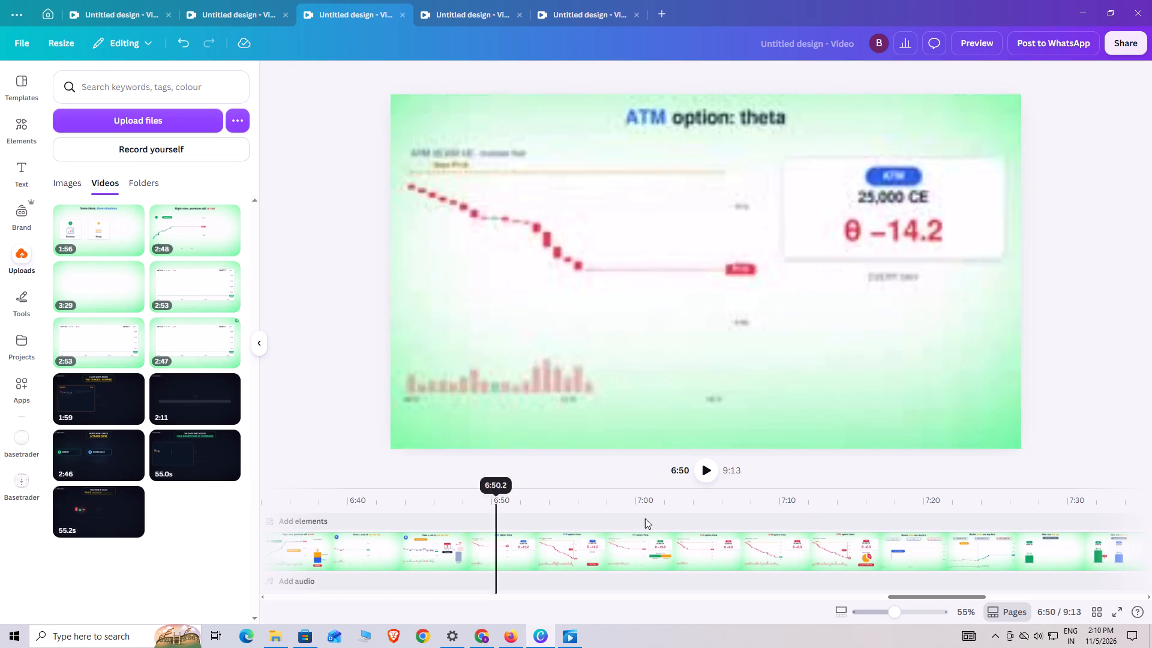
pyautogui.moveTo(645, 518); pyautogui.dragTo(329, 595)
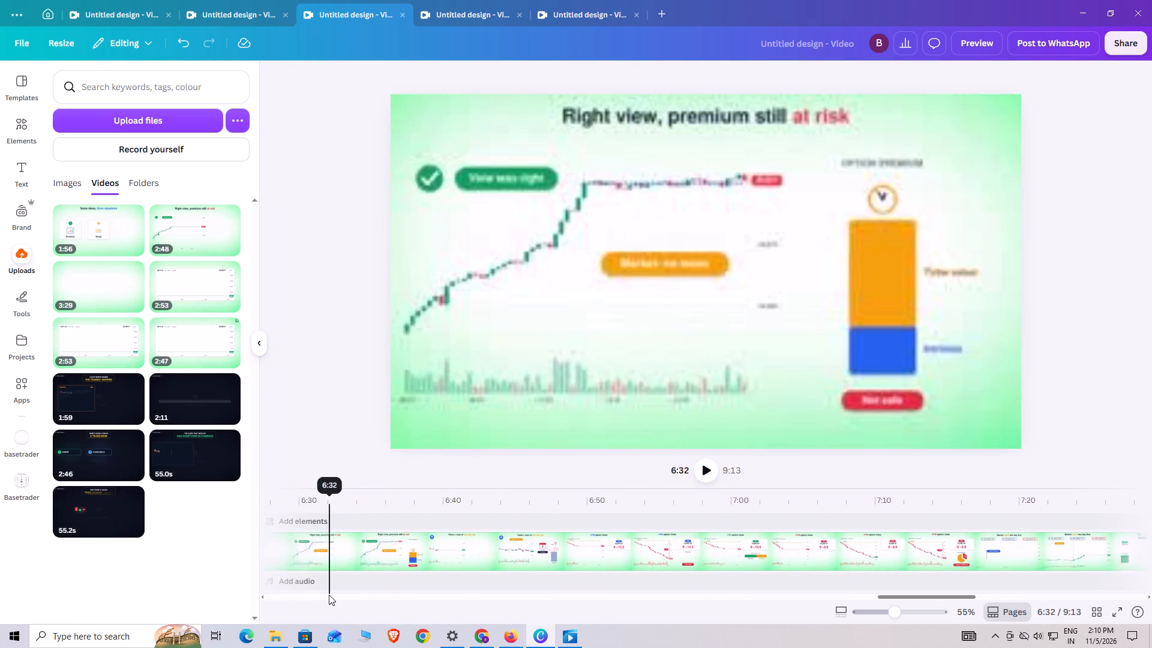
pyautogui.moveTo(329, 595); pyautogui.dragTo(494, 602)
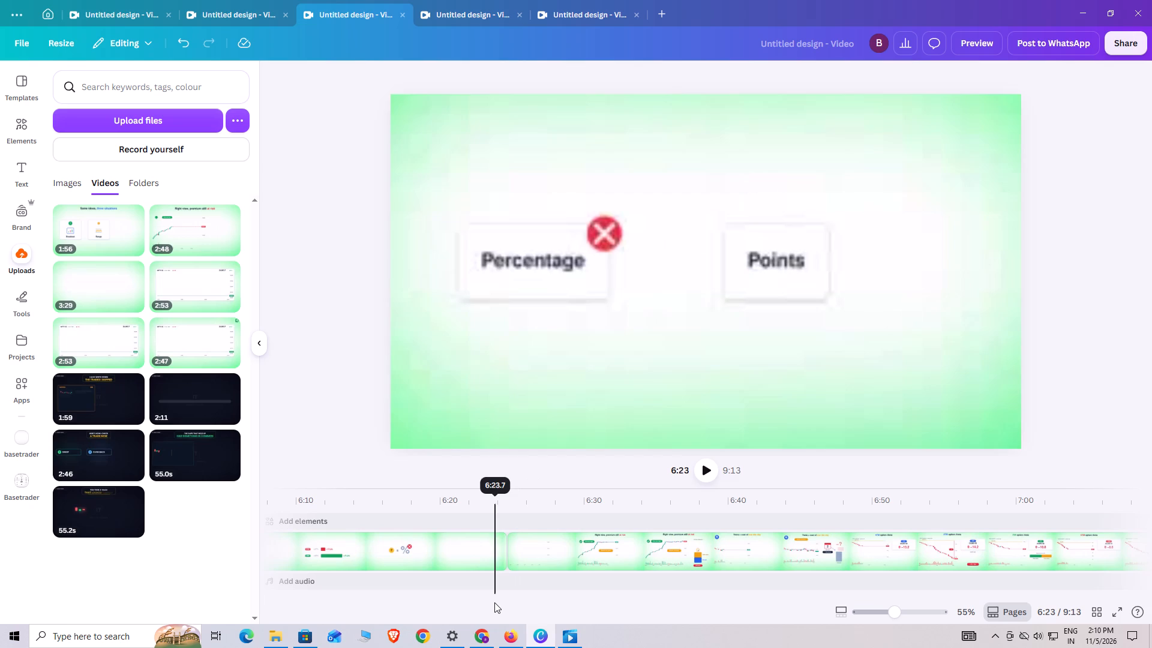
# Review the theta scenes forward from 6:23 through the daily theta loss comparison to the "Money invested = same" scene at 9:04.
pyautogui.moveTo(494, 602); pyautogui.dragTo(926, 647)
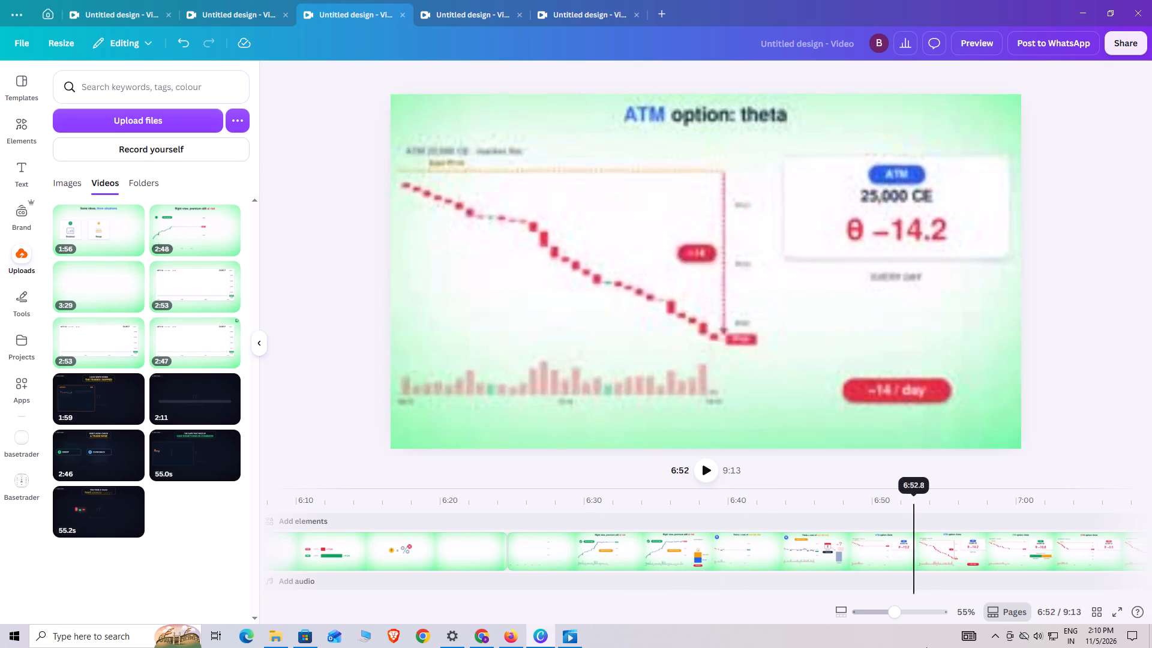
pyautogui.moveTo(926, 647); pyautogui.dragTo(1060, 647)
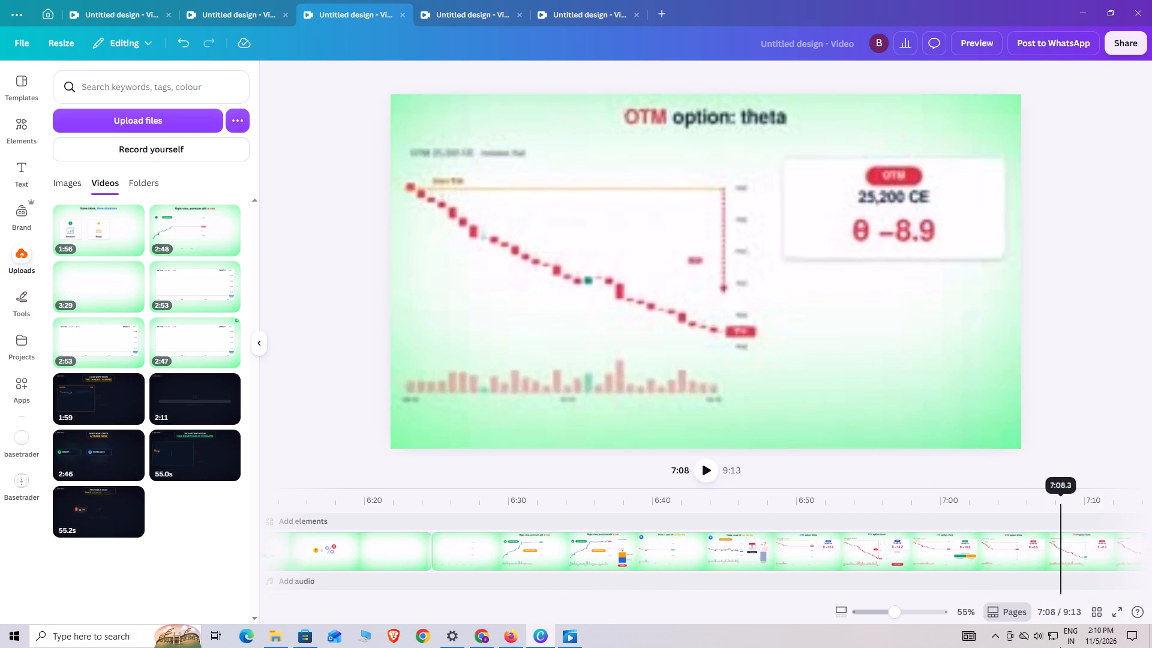
pyautogui.moveTo(1060, 647); pyautogui.dragTo(1066, 640)
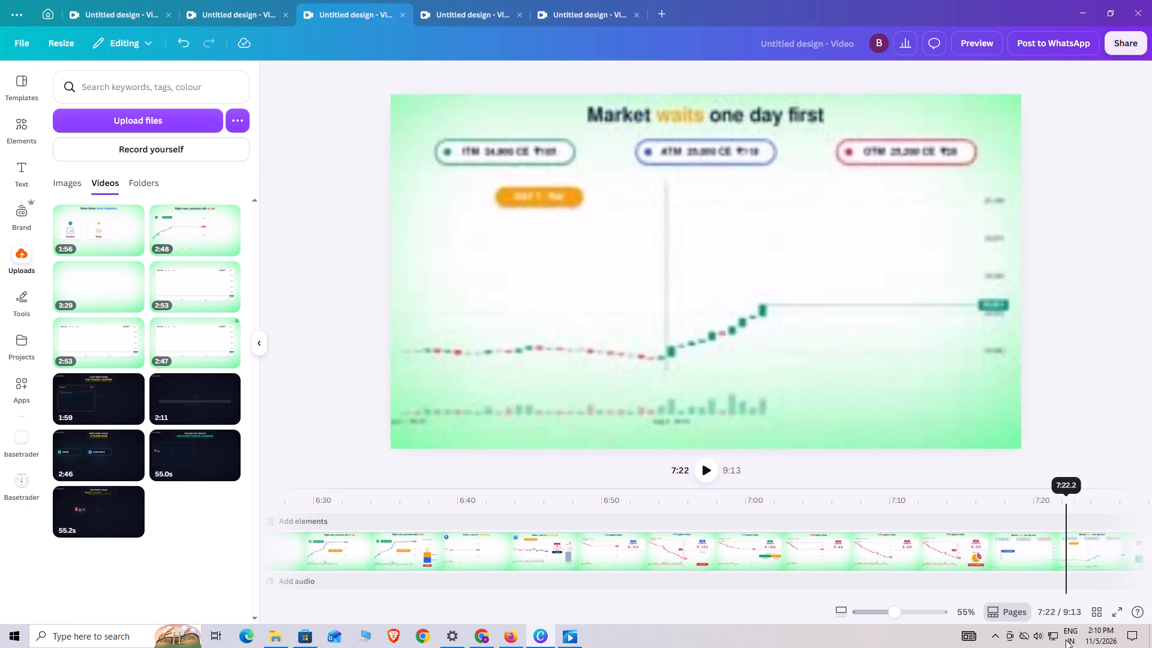
pyautogui.moveTo(1066, 640); pyautogui.dragTo(1066, 641)
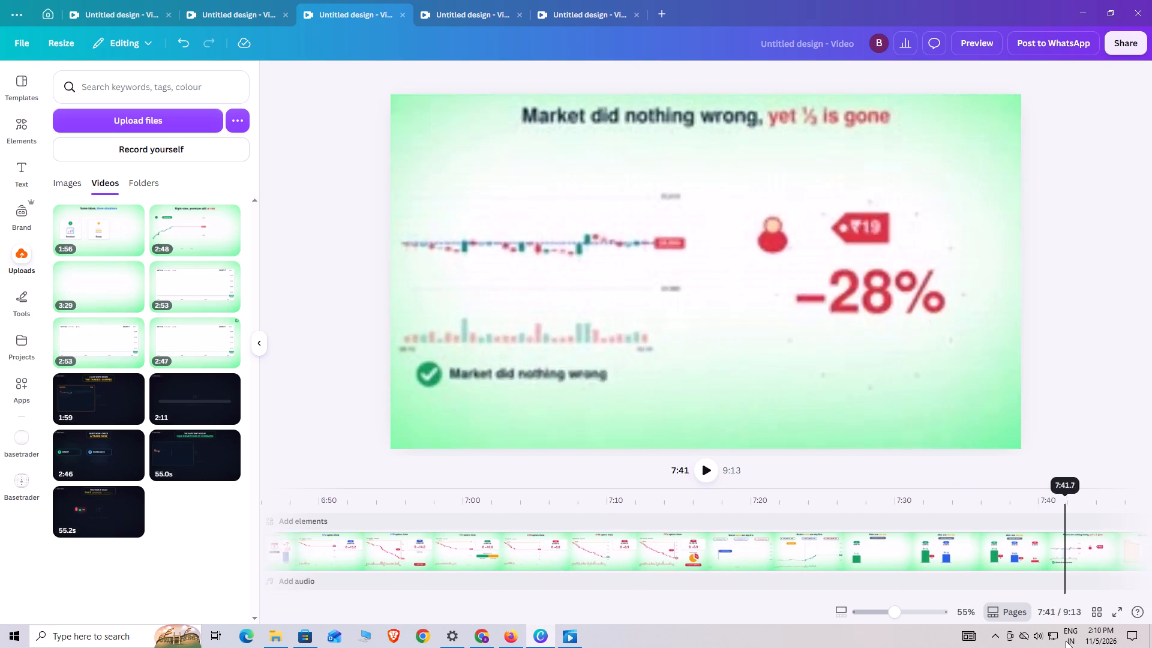
pyautogui.moveTo(1066, 641); pyautogui.dragTo(1088, 637)
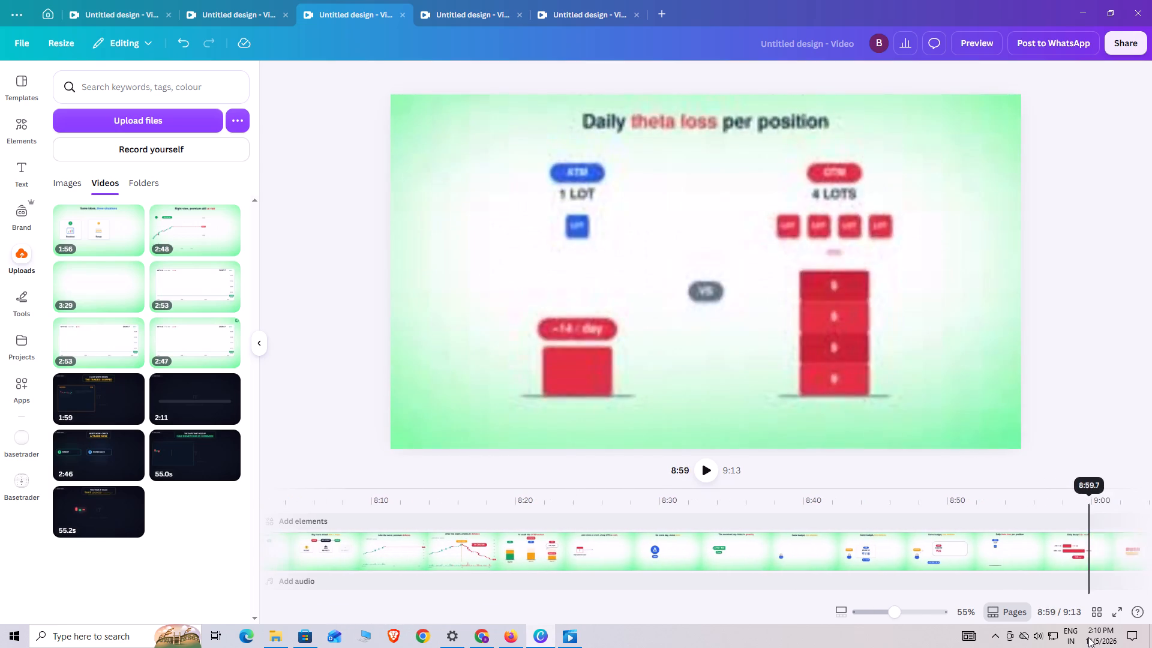
pyautogui.moveTo(1088, 637); pyautogui.dragTo(974, 639)
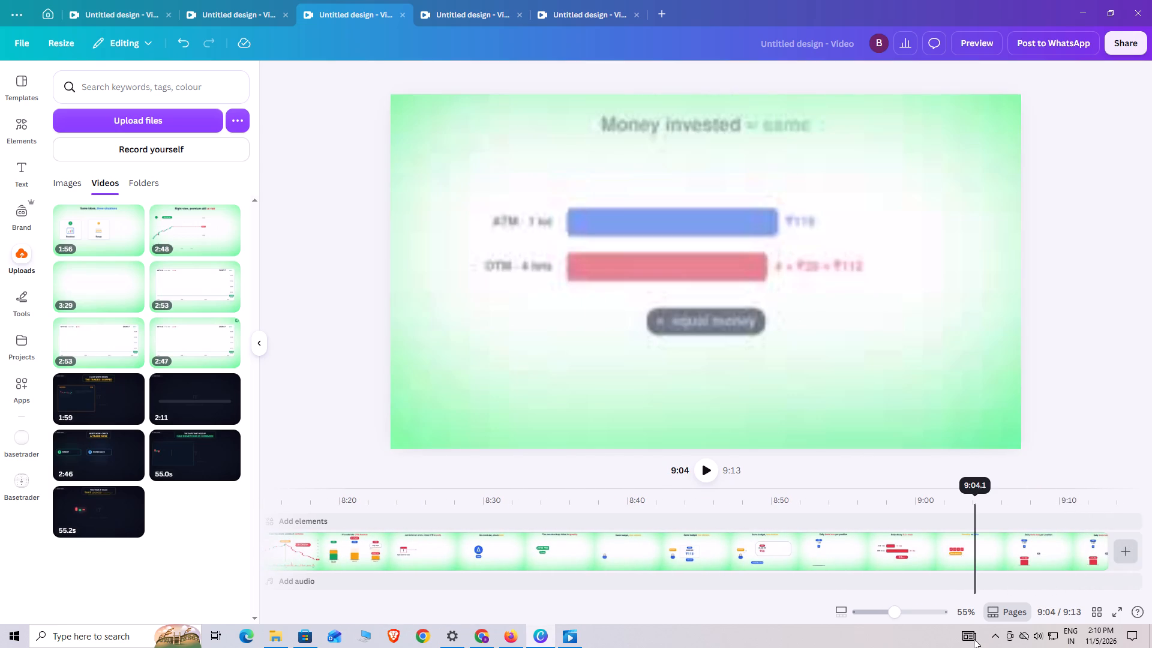
# Scan backward from 9:04 through the event-day, premium and same-day scenes to the "Call: strike above price = OTM" frame at 2:33.
pyautogui.moveTo(974, 639); pyautogui.dragTo(893, 640)
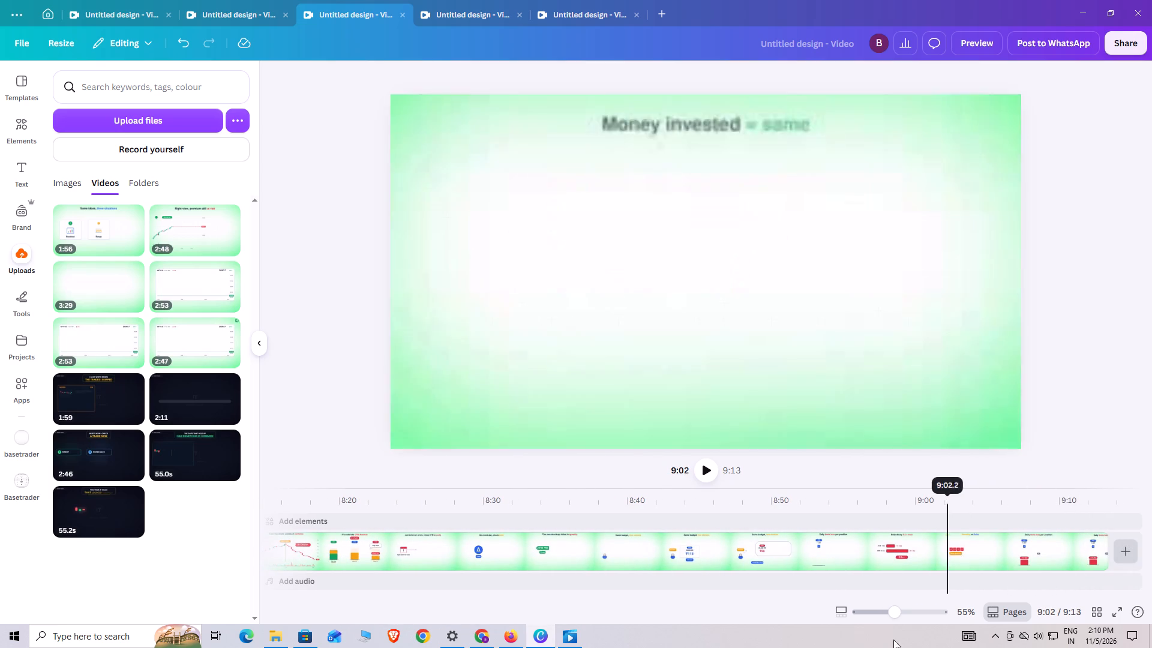
pyautogui.moveTo(893, 640); pyautogui.dragTo(460, 602)
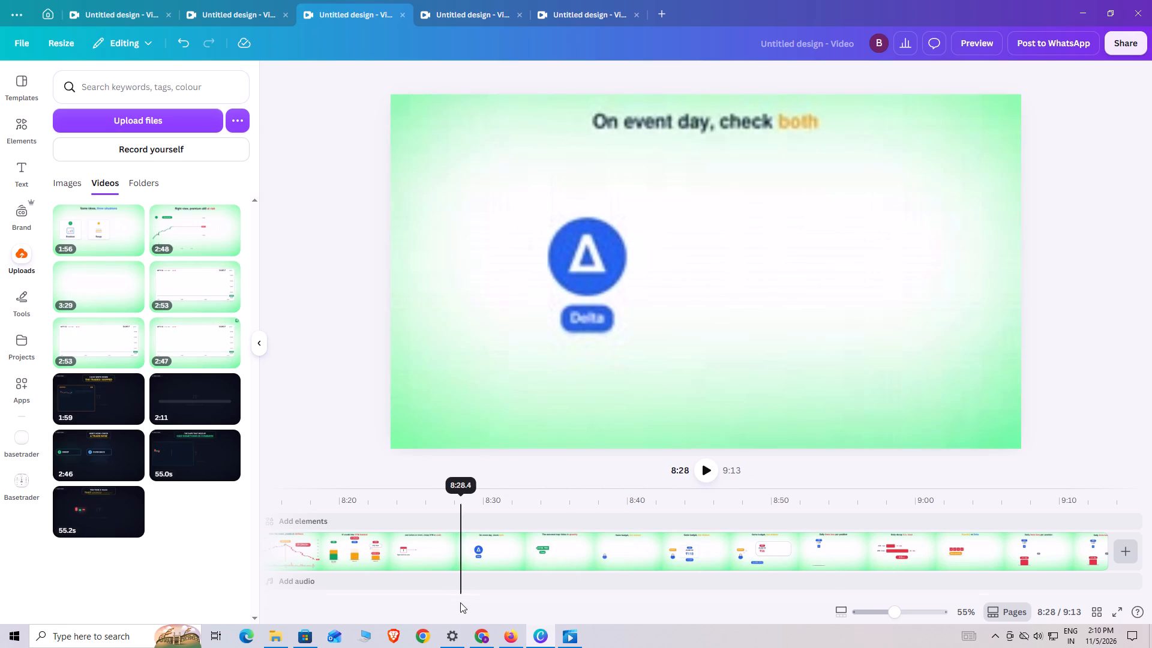
pyautogui.moveTo(460, 602); pyautogui.dragTo(242, 643)
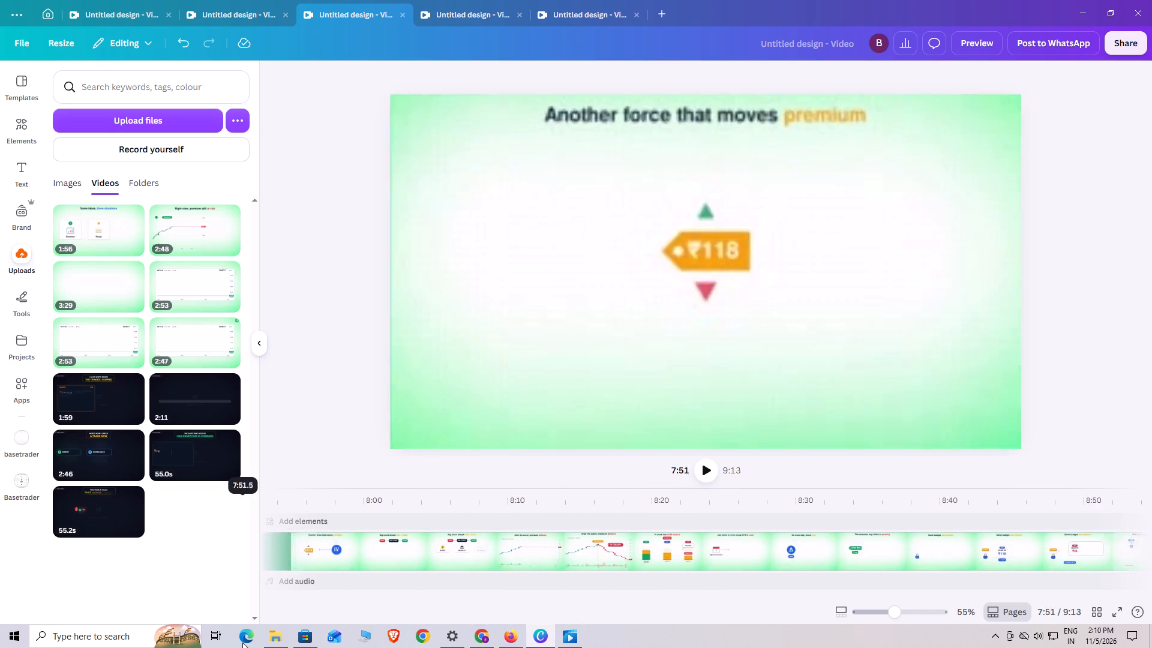
pyautogui.moveTo(242, 643); pyautogui.dragTo(616, 647)
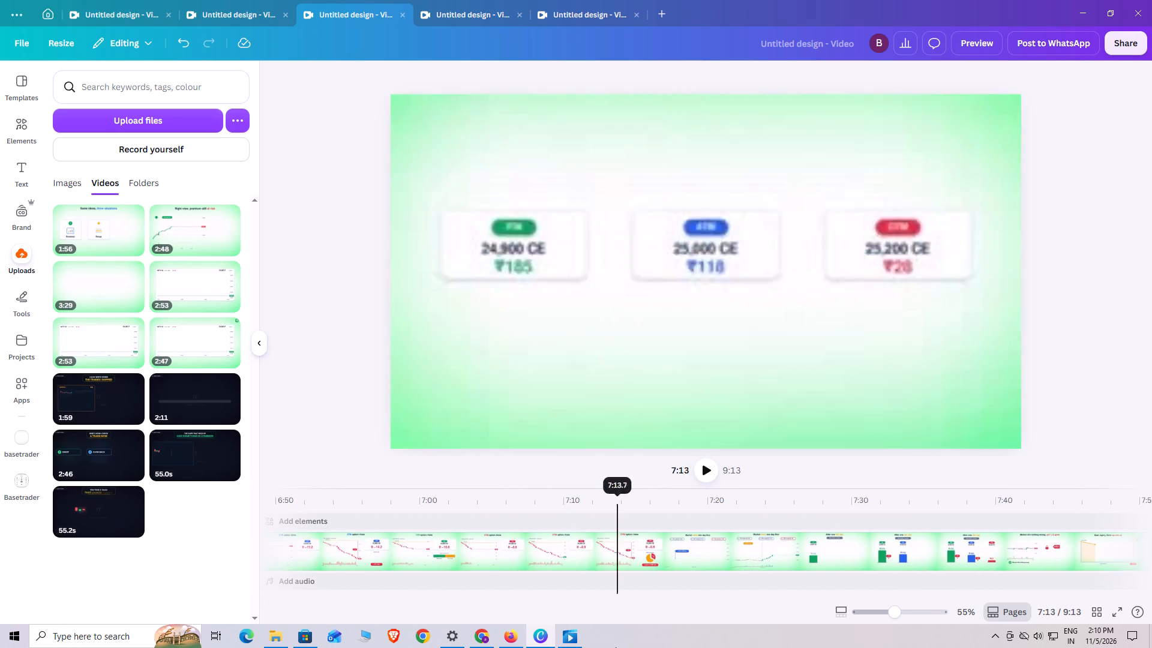
pyautogui.moveTo(616, 647); pyautogui.dragTo(246, 621)
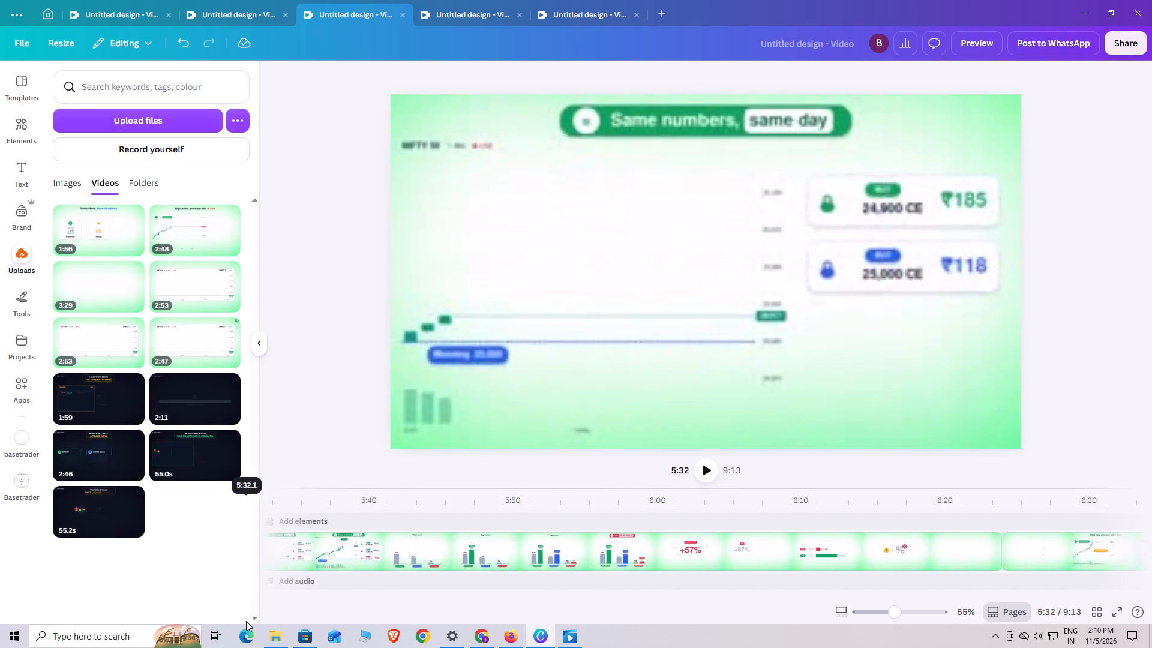
pyautogui.moveTo(246, 621); pyautogui.dragTo(239, 620)
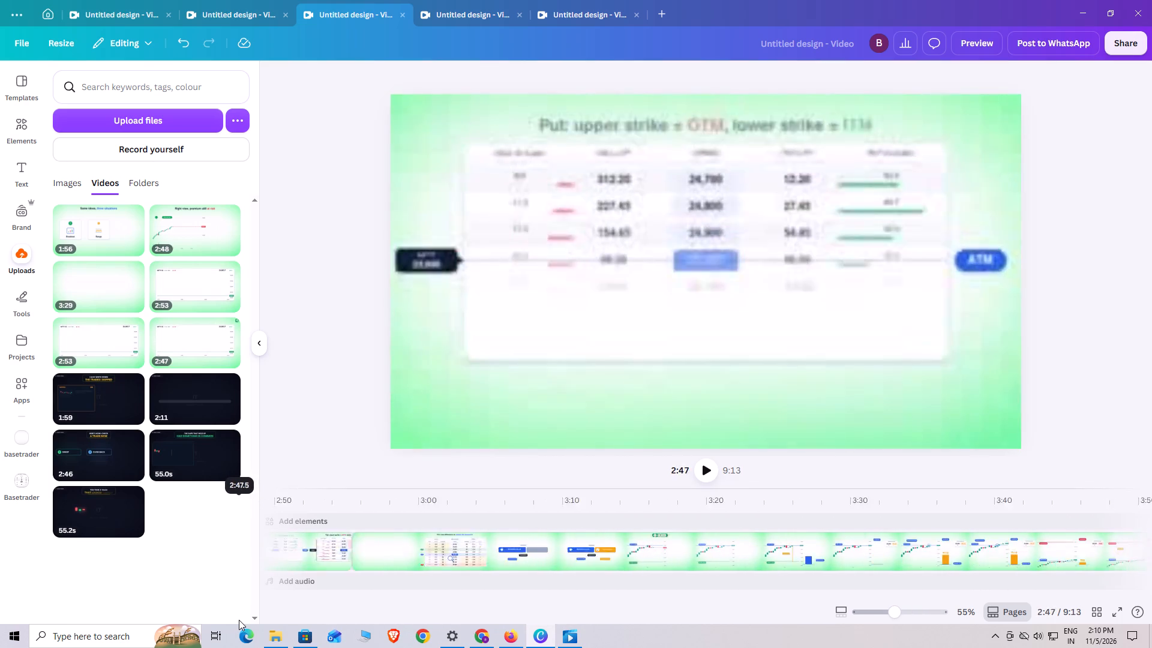
pyautogui.moveTo(239, 620); pyautogui.dragTo(842, 646)
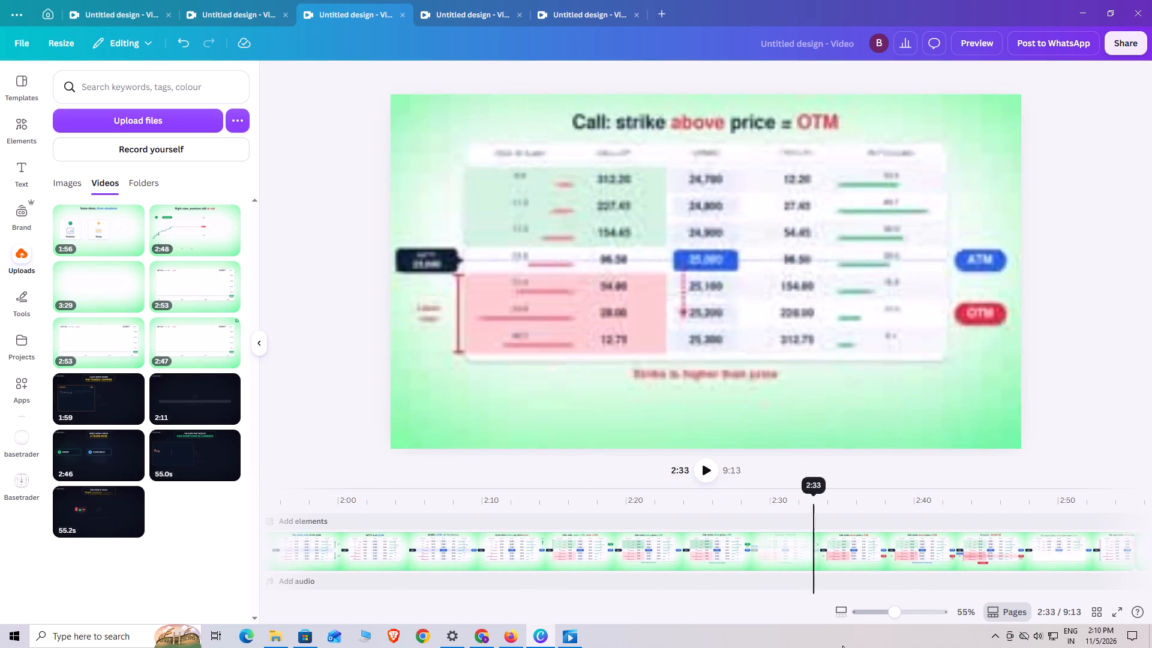
# Scrub forward from 2:33 through the "What are you really buying?" scene to the end of the design at 9:13.
pyautogui.moveTo(842, 646); pyautogui.dragTo(1107, 647)
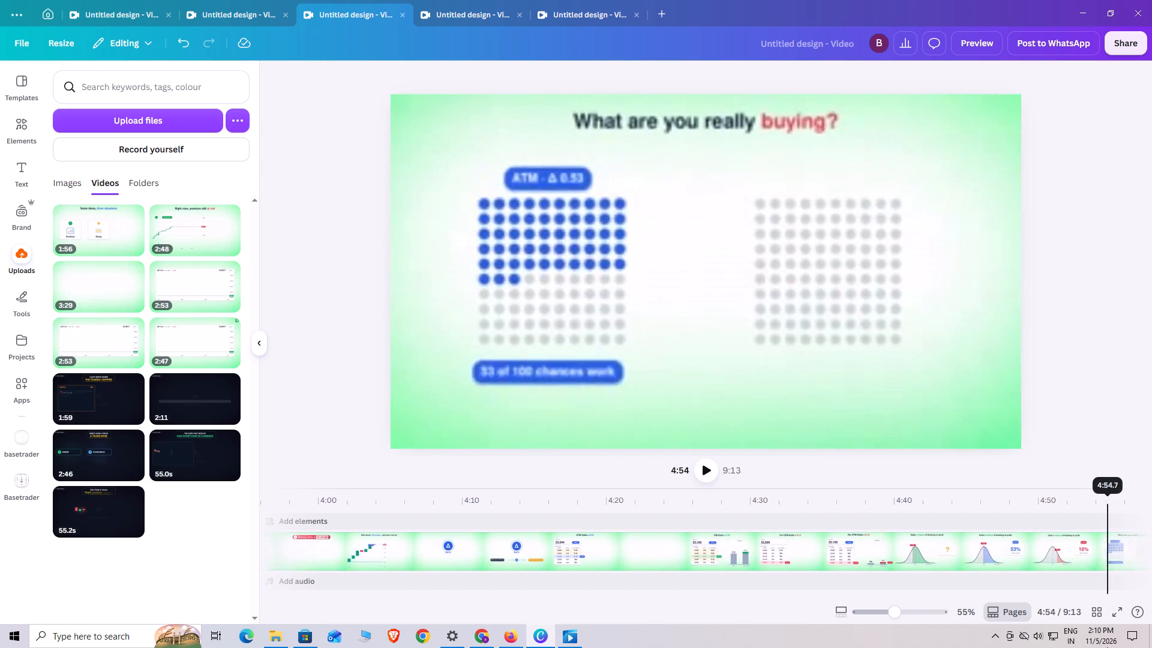
pyautogui.moveTo(1107, 647); pyautogui.dragTo(1151, 647)
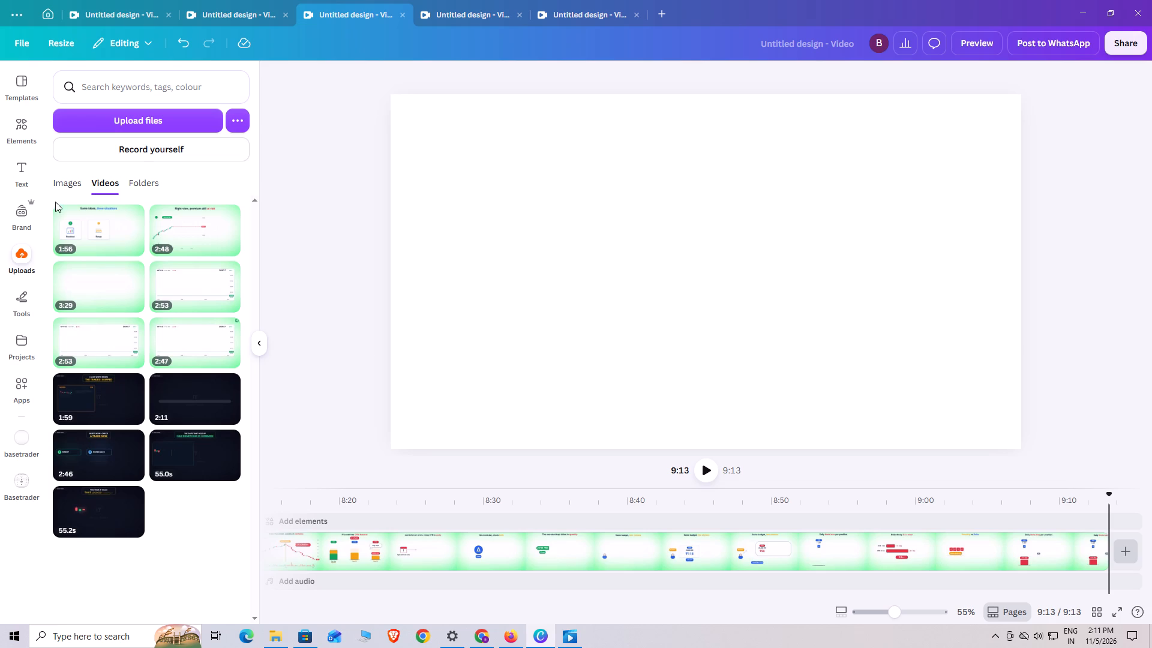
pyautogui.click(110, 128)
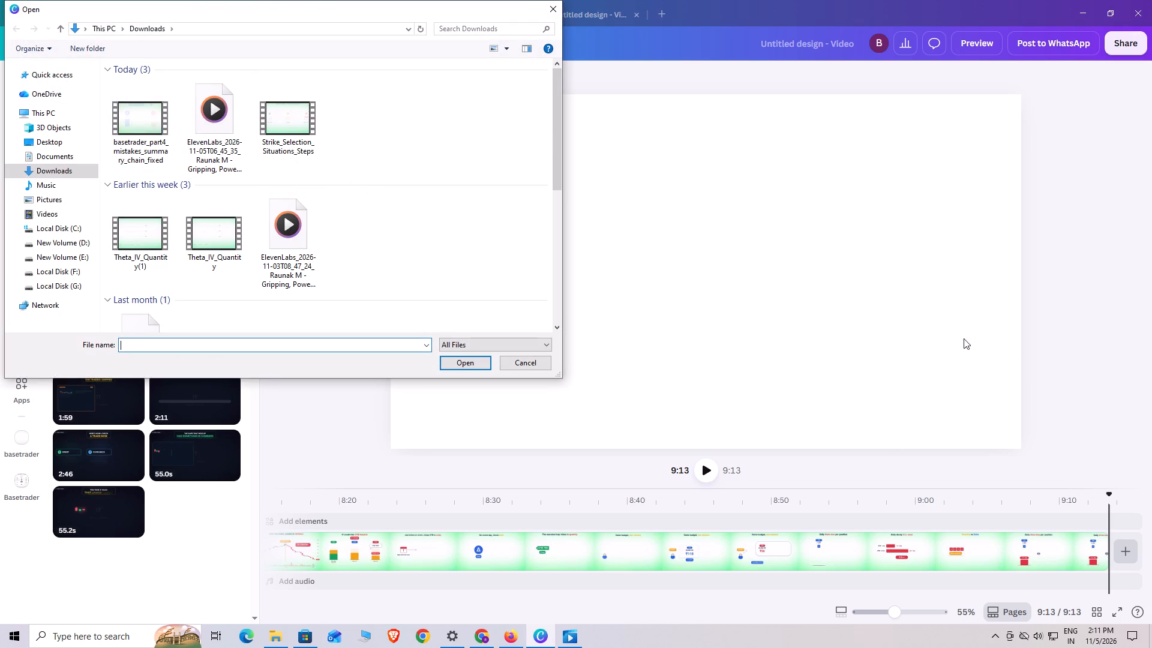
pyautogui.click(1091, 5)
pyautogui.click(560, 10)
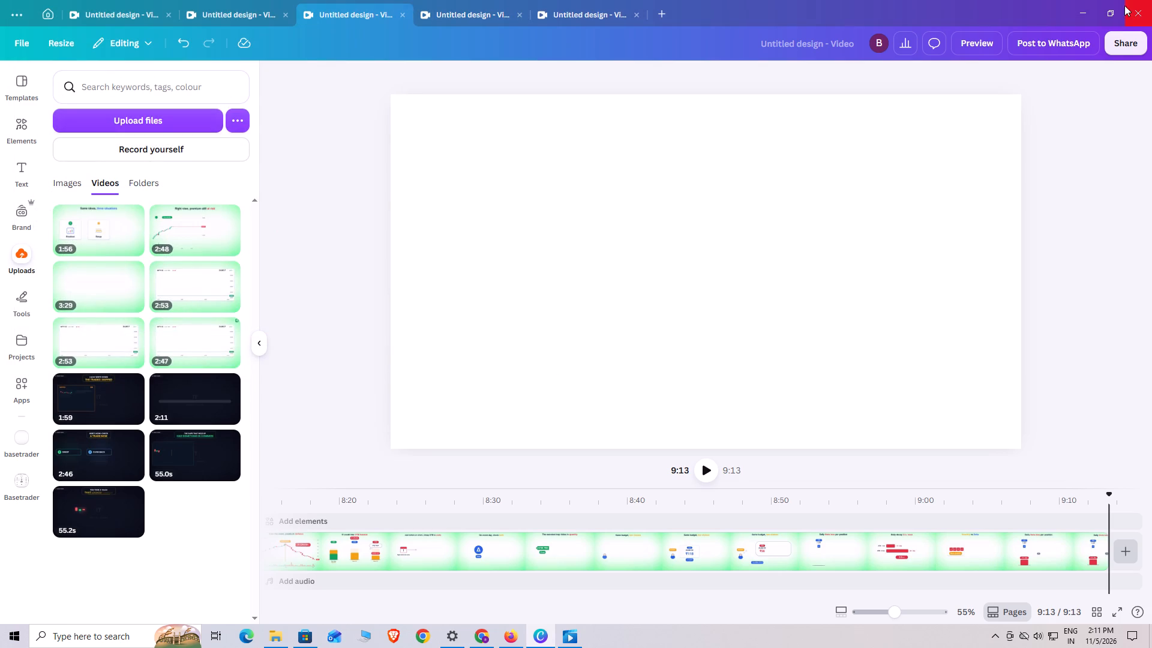
# Switch to the Strike_Selection_Situations_Steps video in the media player and review the "Situation 1: clean breakout" scene.
pyautogui.click(566, 637)
pyautogui.click(570, 603)
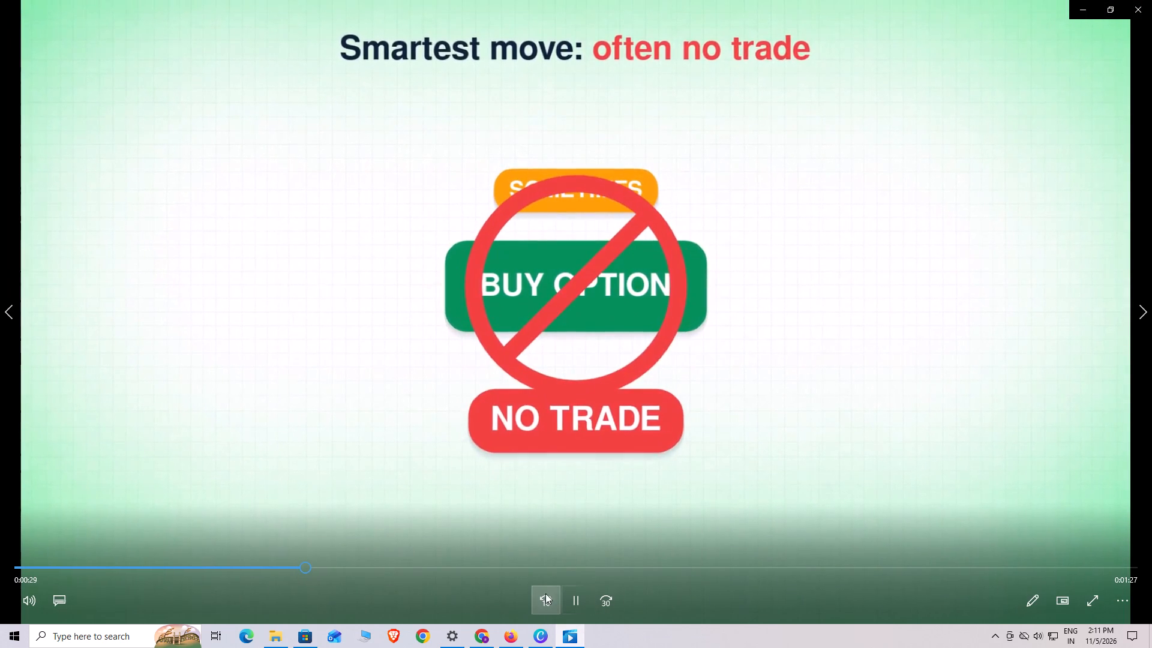
pyautogui.click(576, 590)
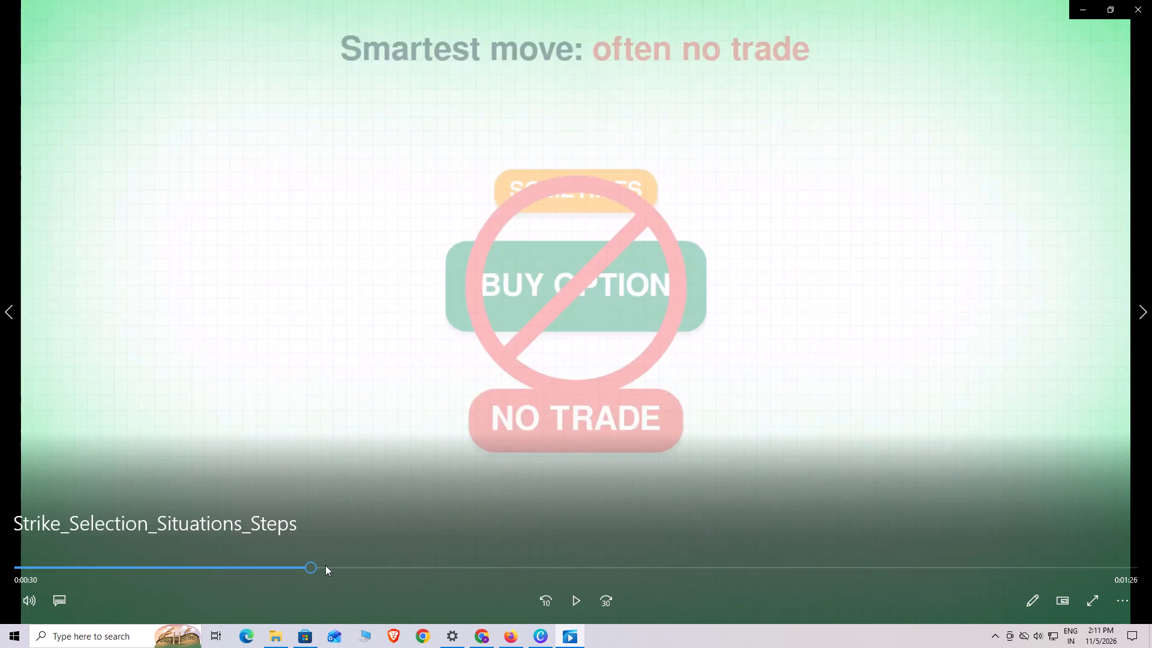
pyautogui.moveTo(325, 565); pyautogui.dragTo(81, 574)
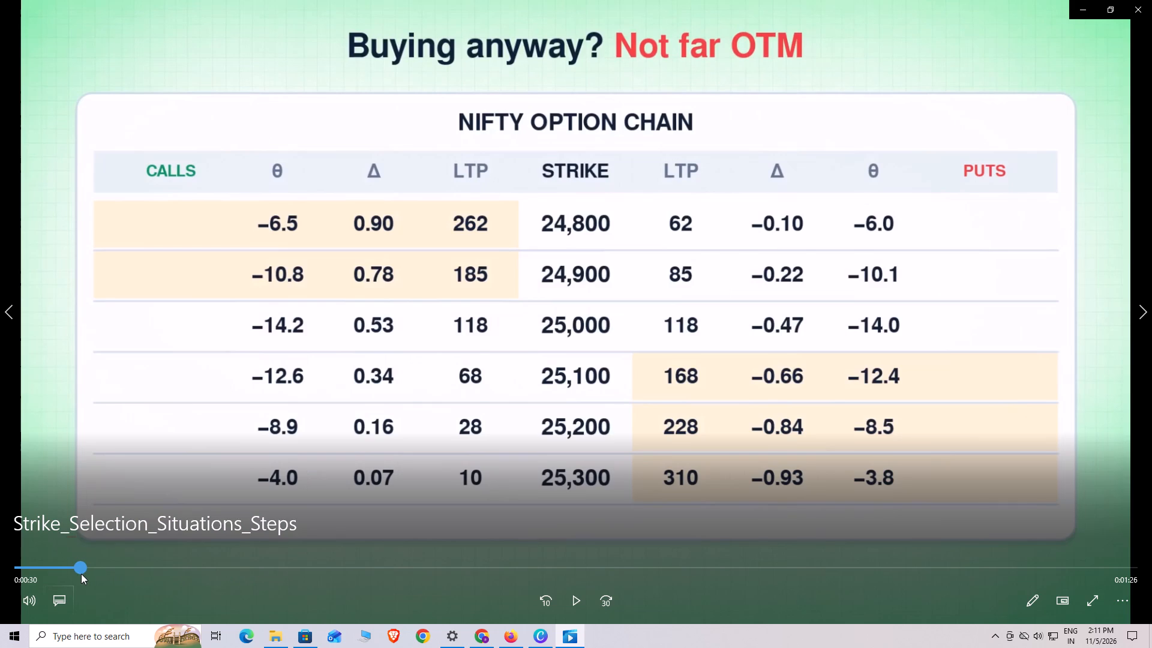
pyautogui.moveTo(81, 574); pyautogui.dragTo(142, 578)
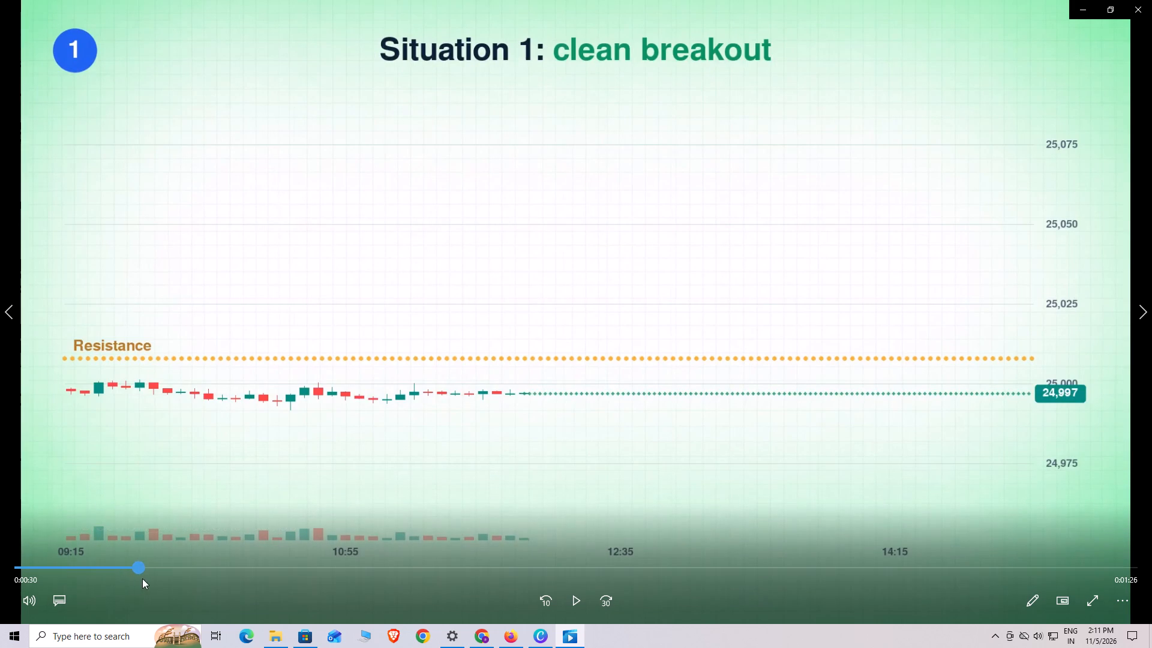
pyautogui.moveTo(142, 578); pyautogui.dragTo(218, 583)
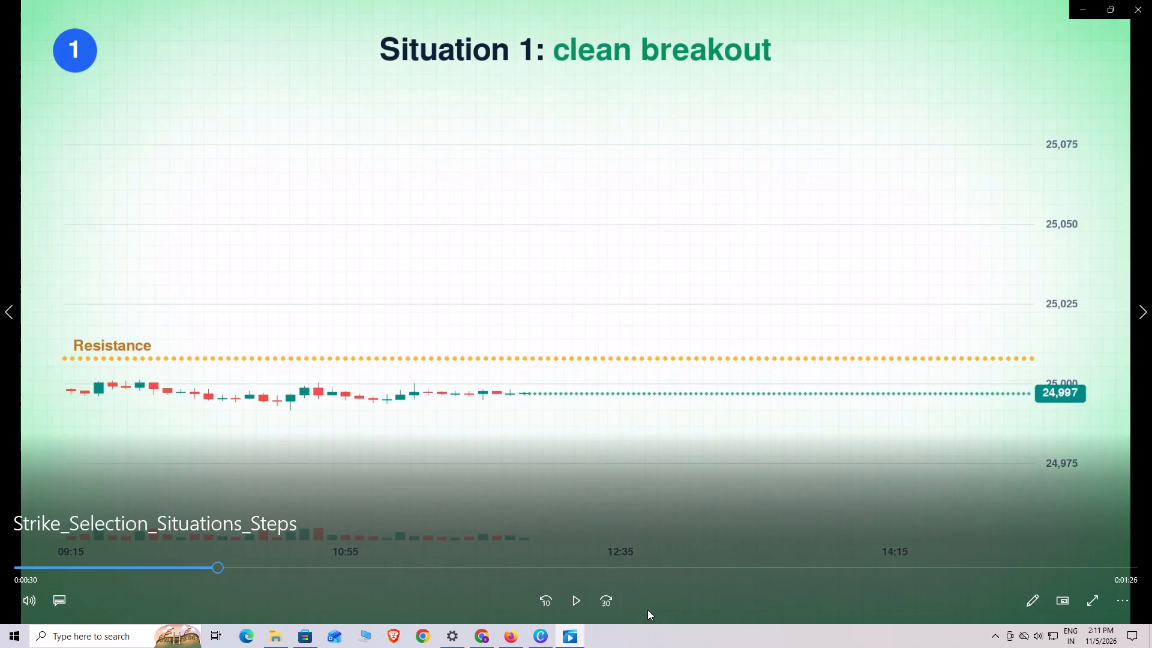
pyautogui.click(587, 601)
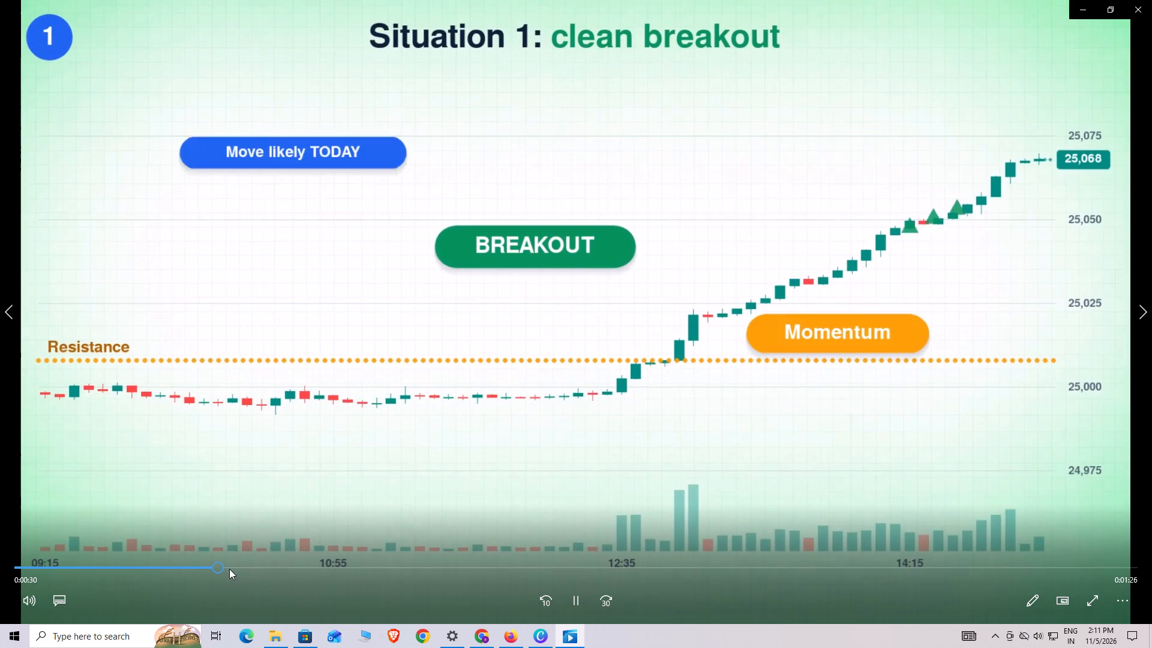
# Replay the video from near its start, then recheck the theta loss scenes up to "Buying anyway? Not far OTM" at 0:32.
pyautogui.moveTo(226, 569); pyautogui.dragTo(77, 582)
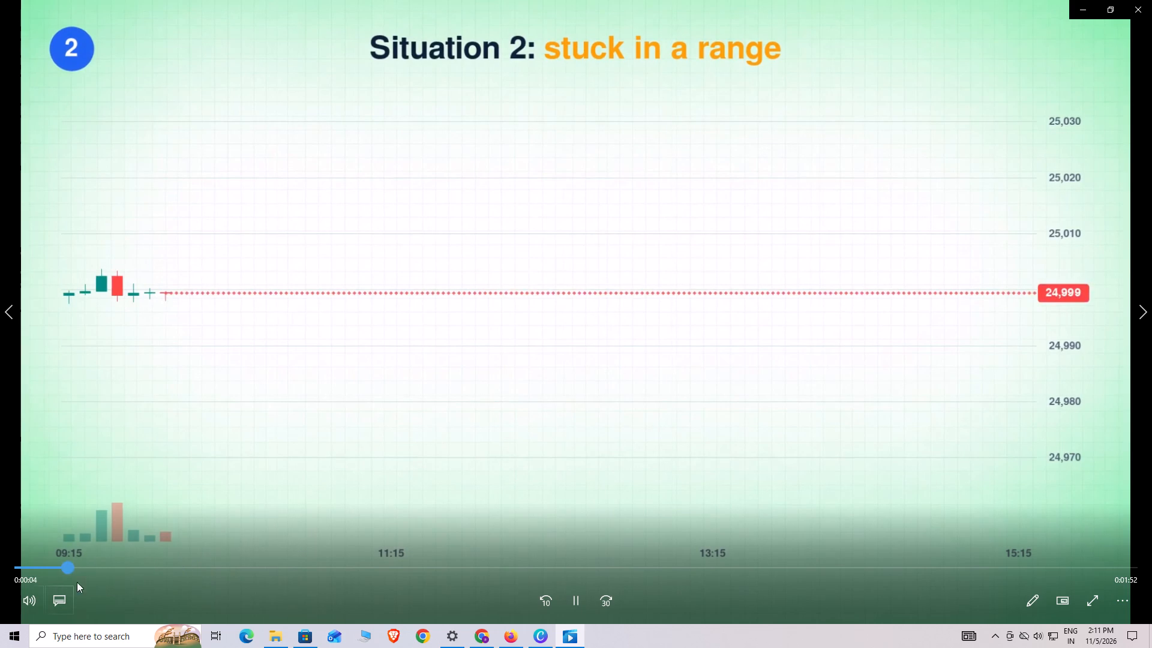
pyautogui.moveTo(77, 582); pyautogui.dragTo(125, 579)
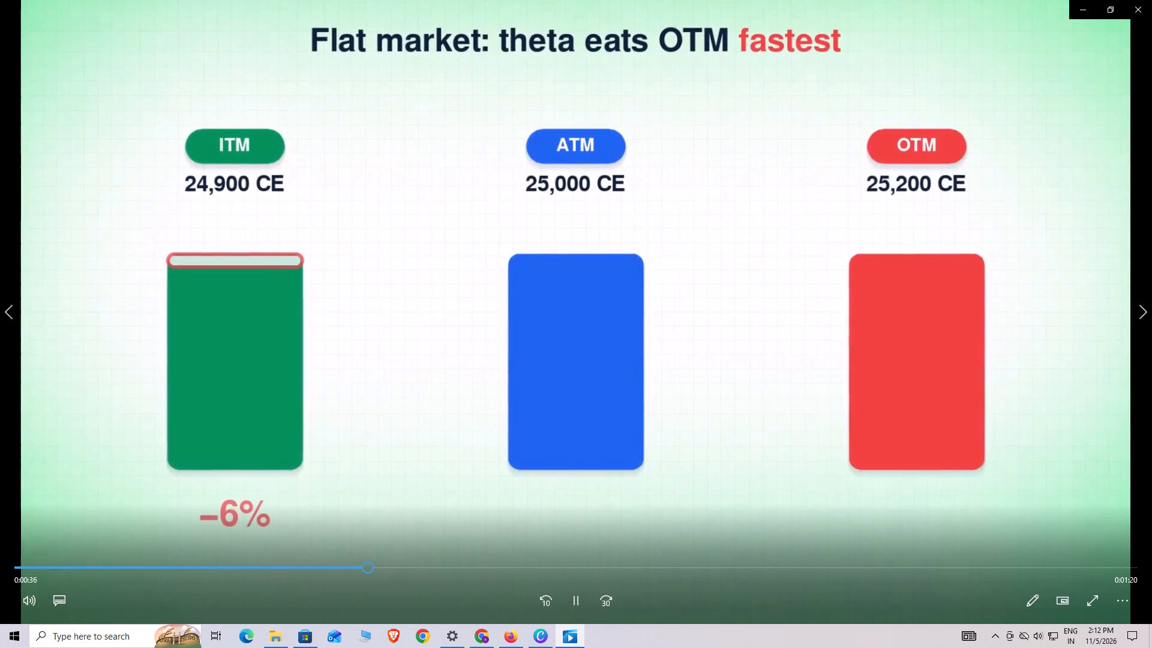
pyautogui.click(361, 569)
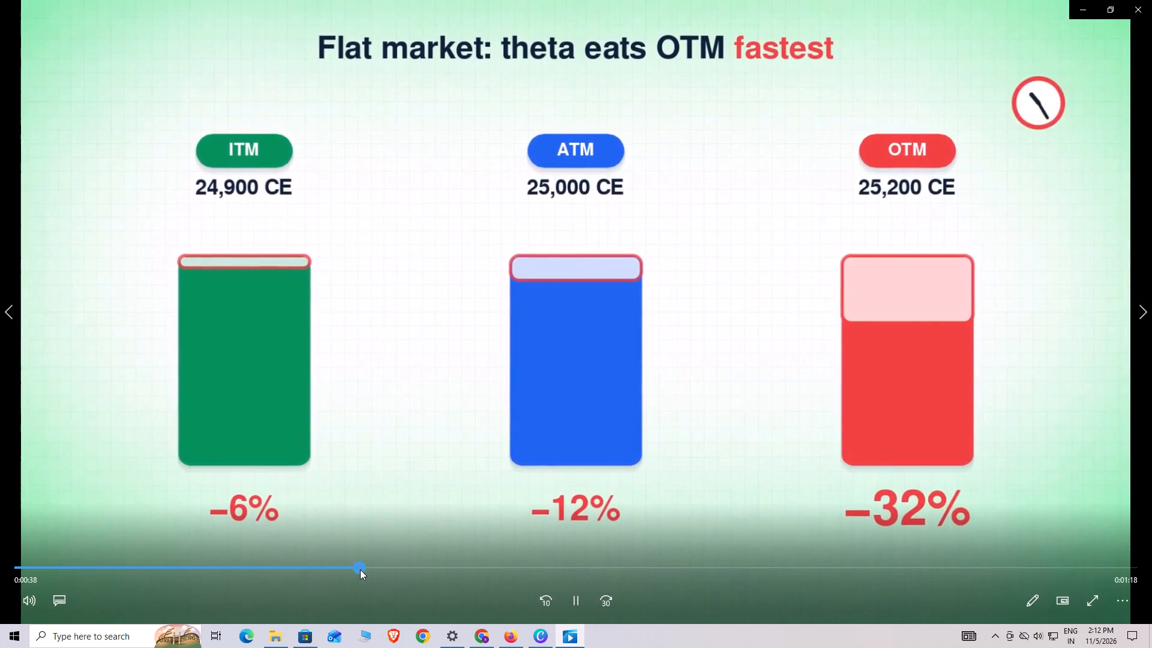
pyautogui.click(292, 568)
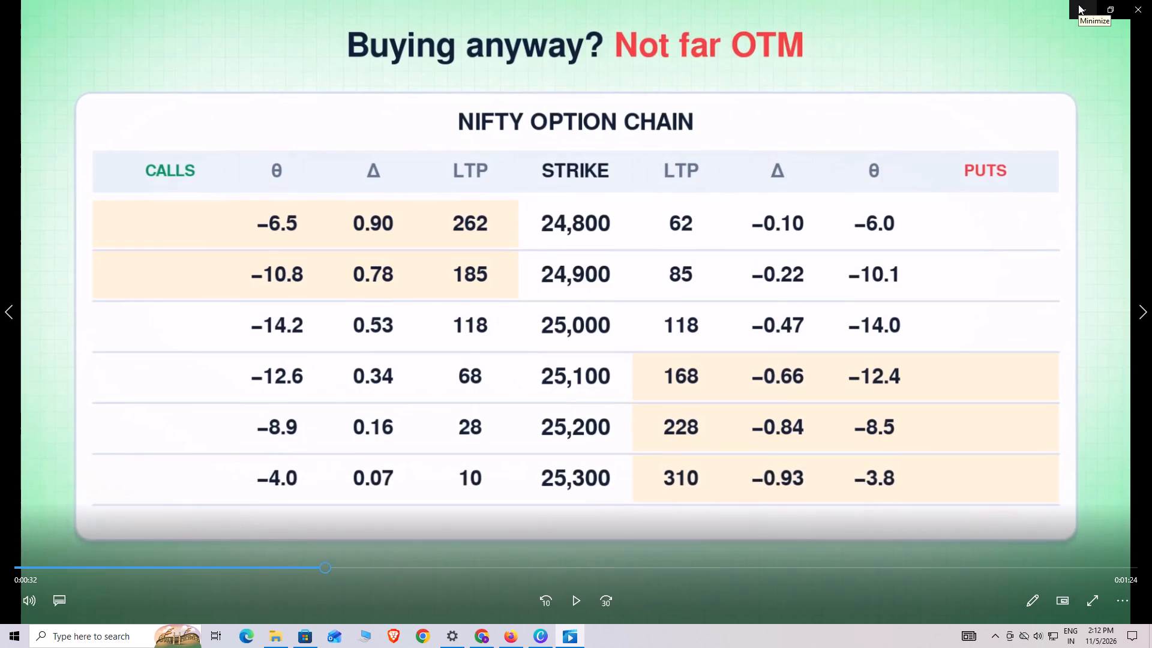
# Return to the Canva design and scan backward from 8:42 to the "You buy 25,200 CE" scene at 1:37.
pyautogui.click(656, 570)
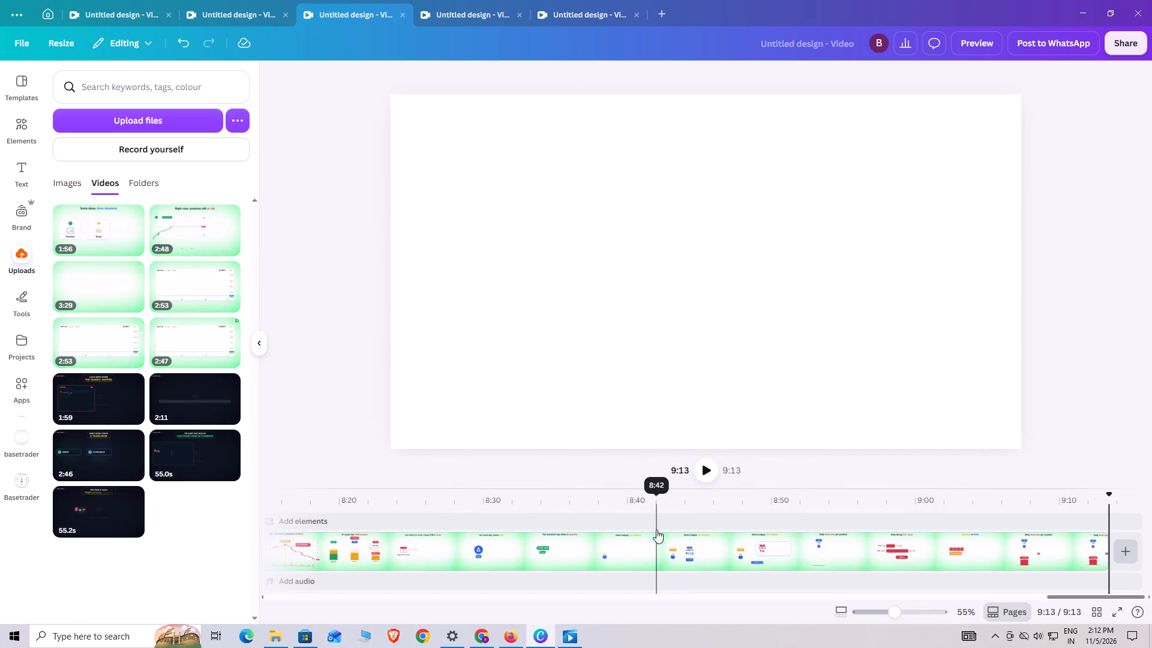
pyautogui.moveTo(657, 500); pyautogui.dragTo(256, 530)
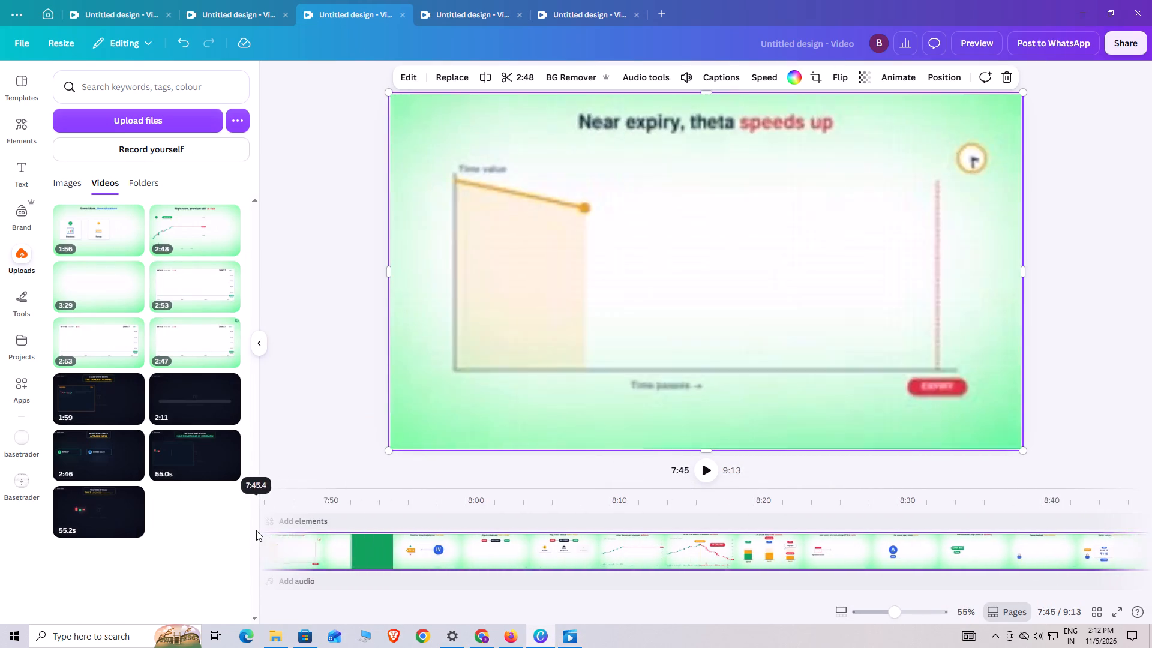
pyautogui.moveTo(256, 530); pyautogui.dragTo(196, 546)
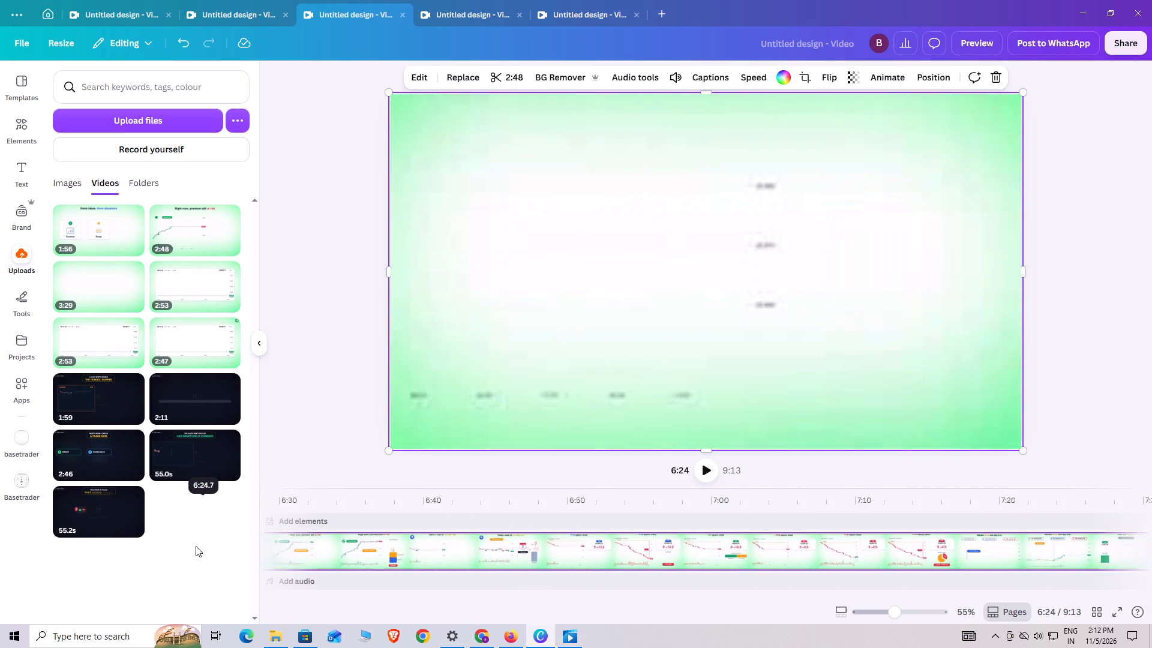
pyautogui.moveTo(196, 546); pyautogui.dragTo(262, 547)
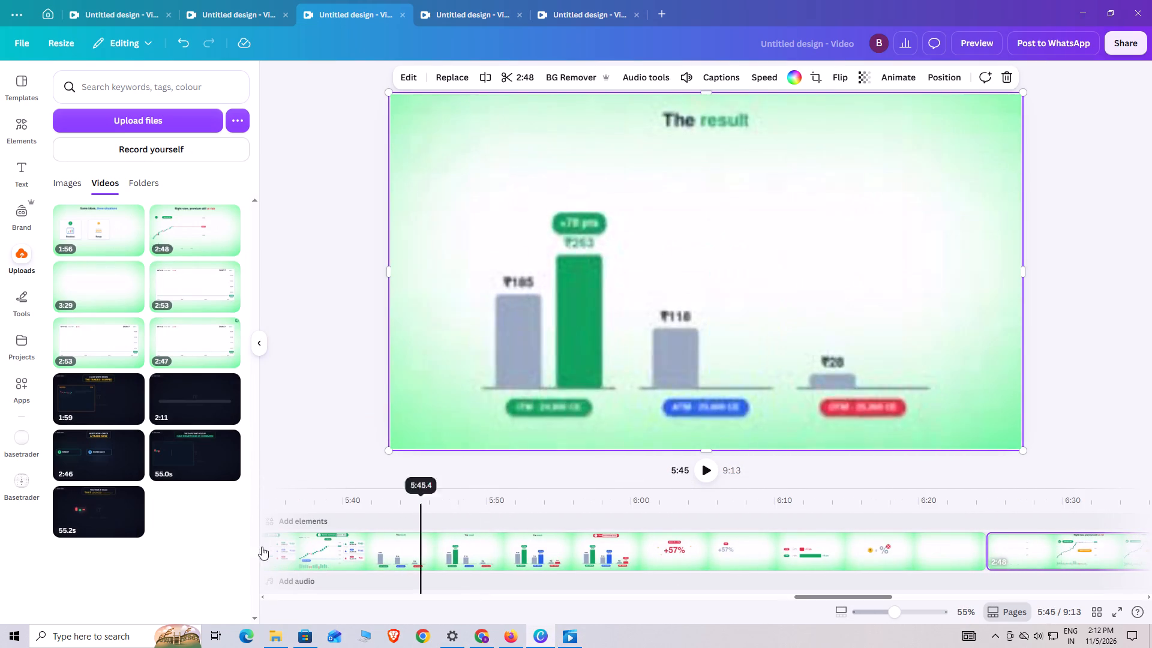
pyautogui.moveTo(262, 547); pyautogui.dragTo(212, 551)
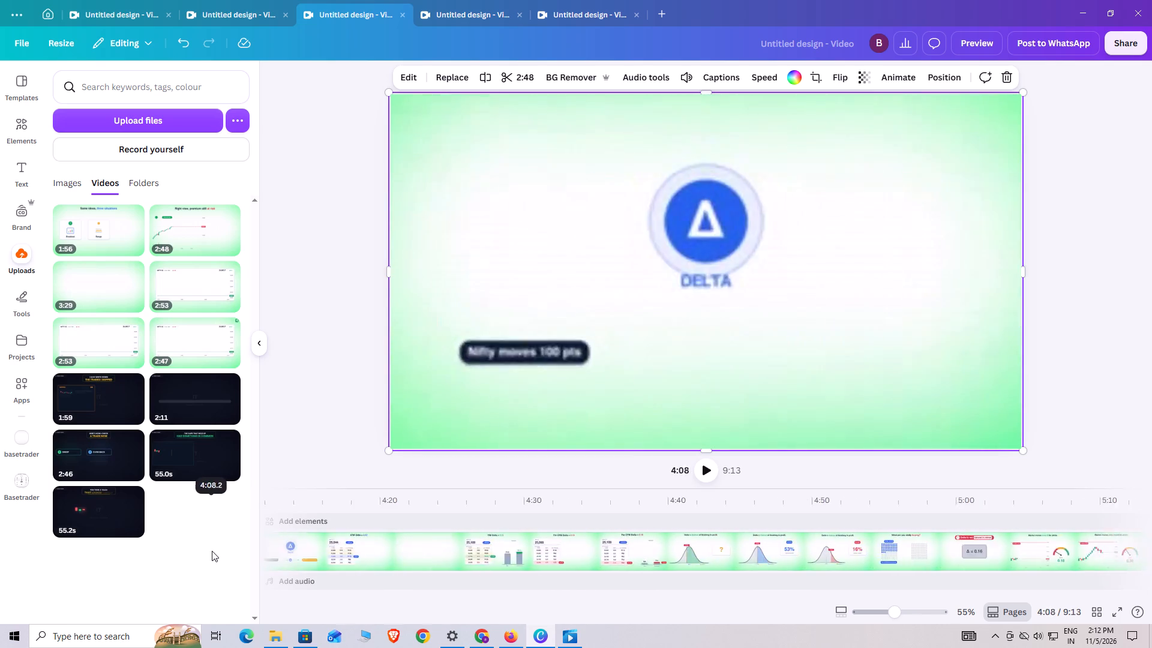
pyautogui.moveTo(212, 551); pyautogui.dragTo(122, 552)
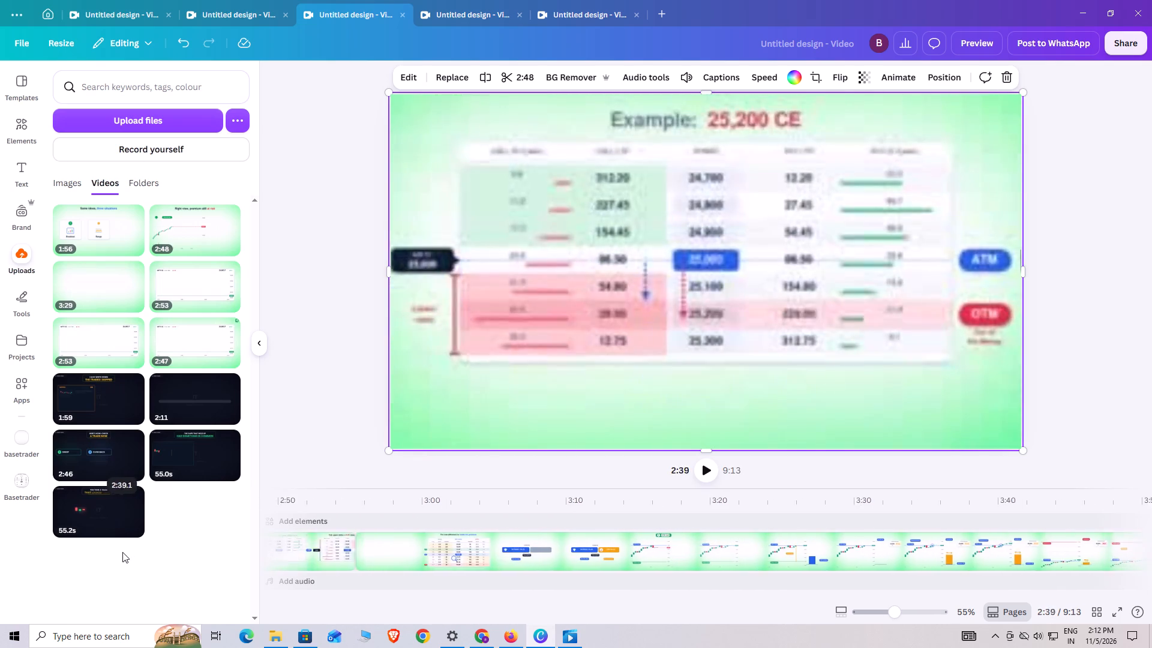
pyautogui.moveTo(122, 552); pyautogui.dragTo(445, 539)
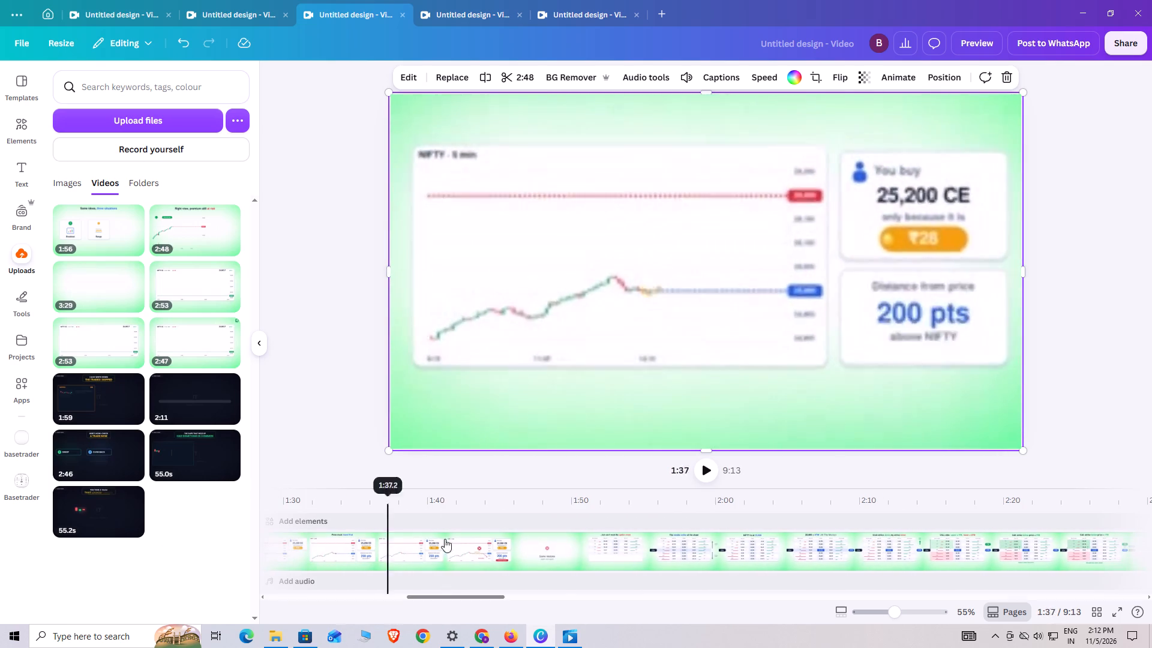
# Scan the design forward from the "You buy 25,200 CE" scene at 1:37 to "On event day, check both" at 8:28.
pyautogui.moveTo(445, 539); pyautogui.dragTo(898, 490)
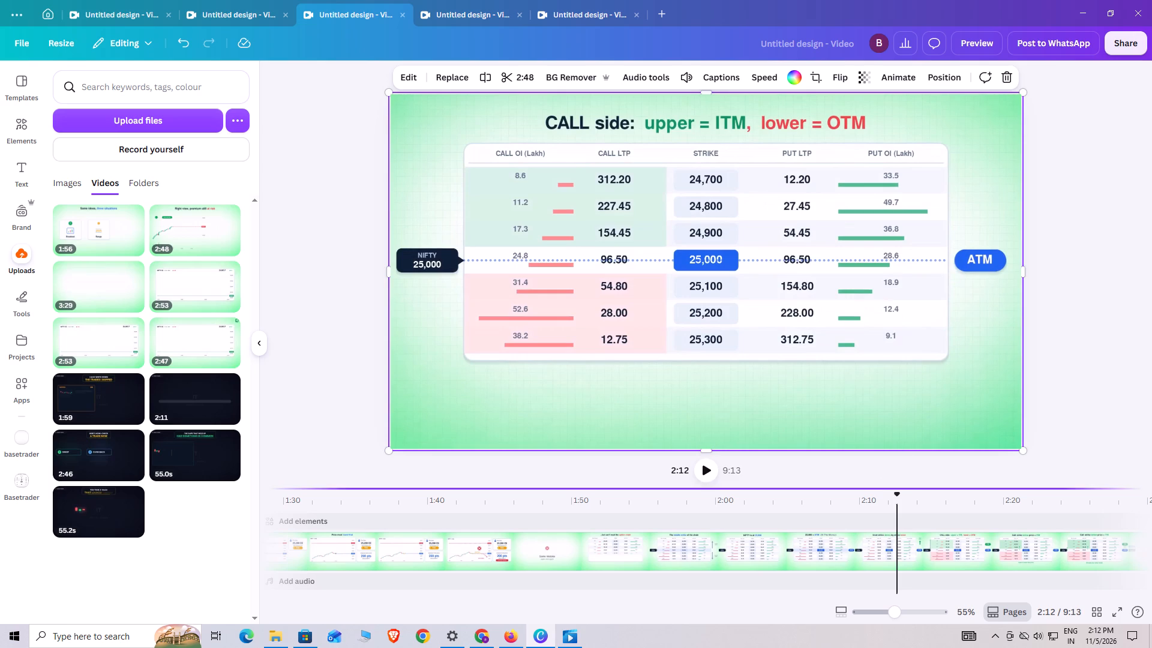
pyautogui.moveTo(905, 496); pyautogui.dragTo(1064, 482)
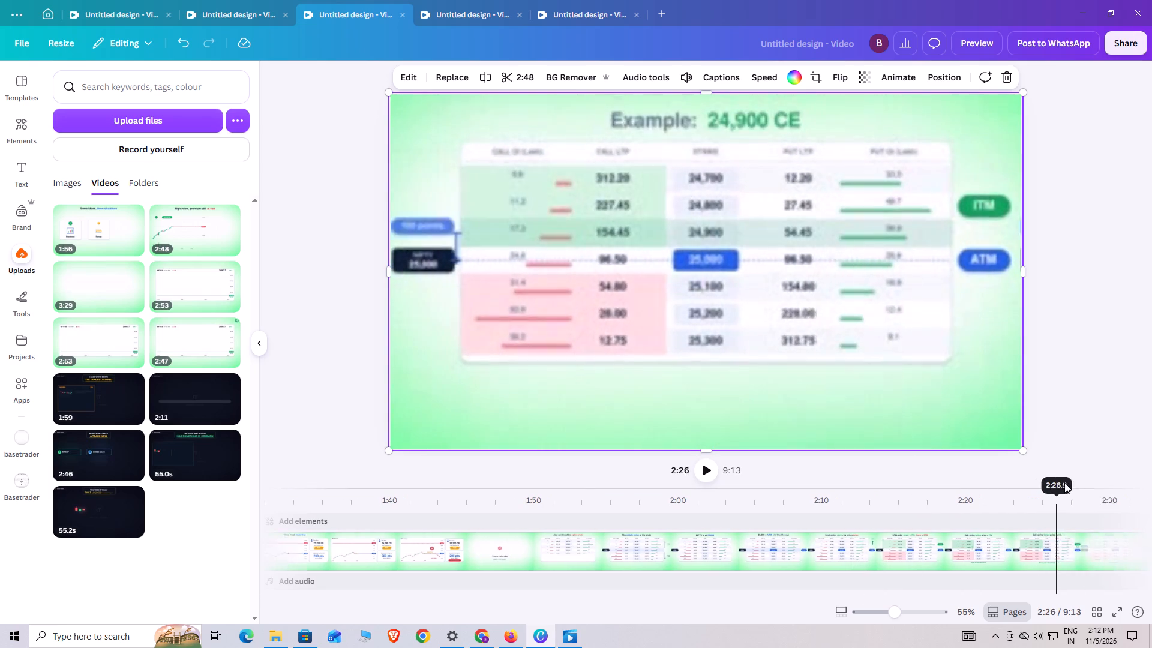
pyautogui.moveTo(1064, 482); pyautogui.dragTo(1075, 479)
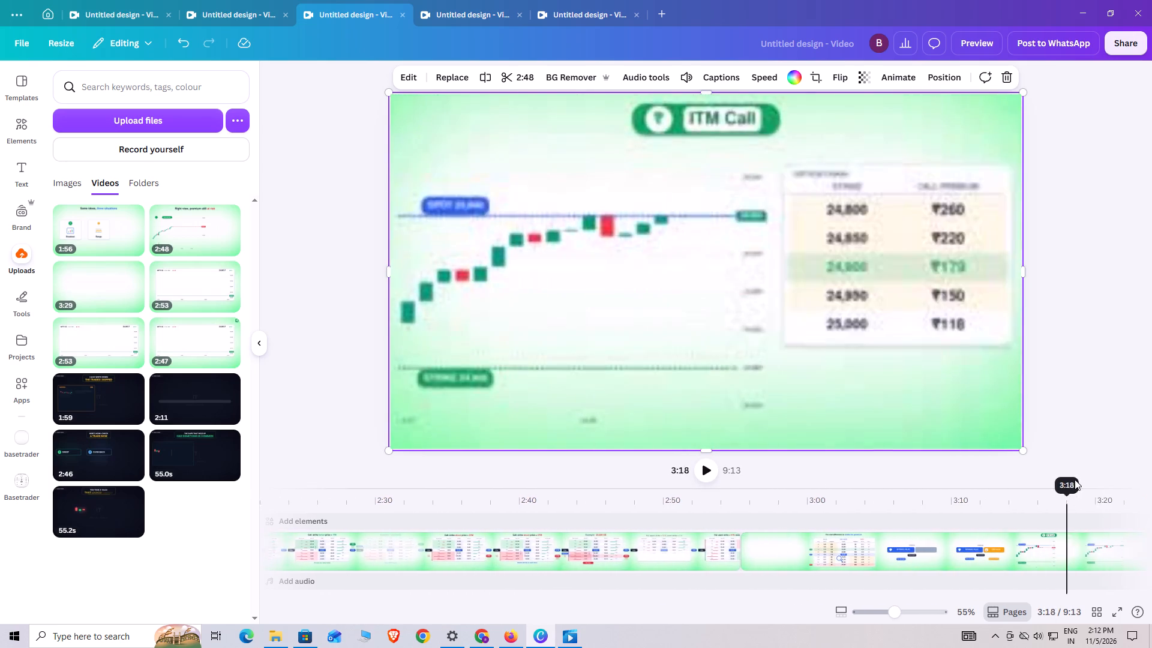
pyautogui.moveTo(1075, 479); pyautogui.dragTo(1109, 494)
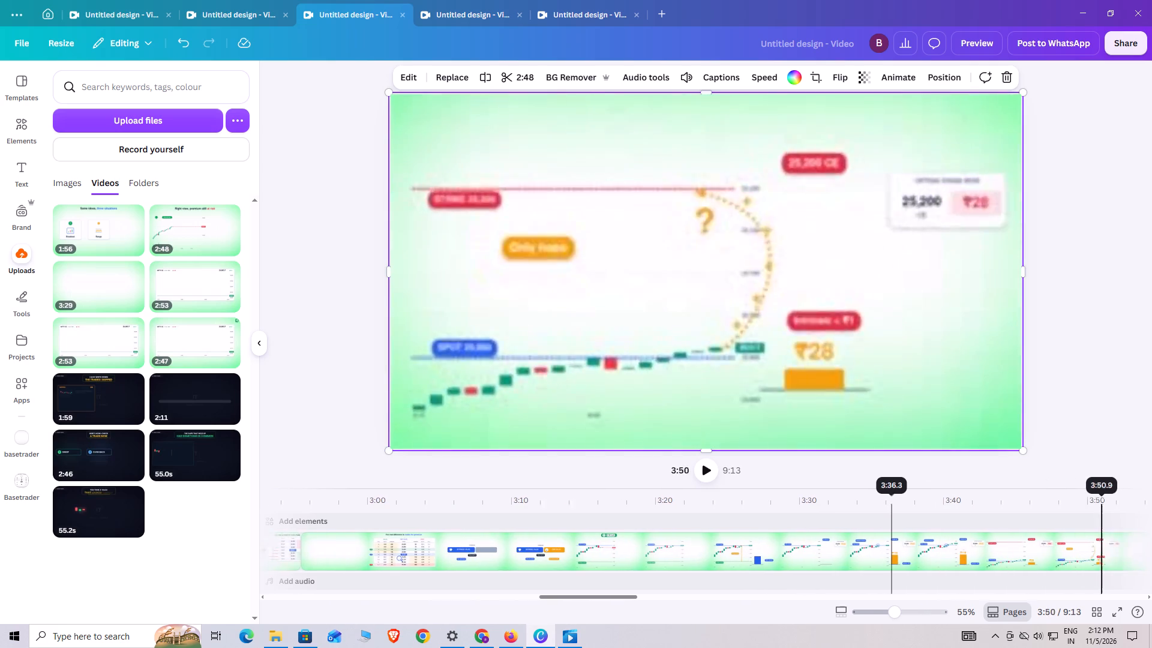
pyautogui.moveTo(1109, 494); pyautogui.dragTo(1055, 505)
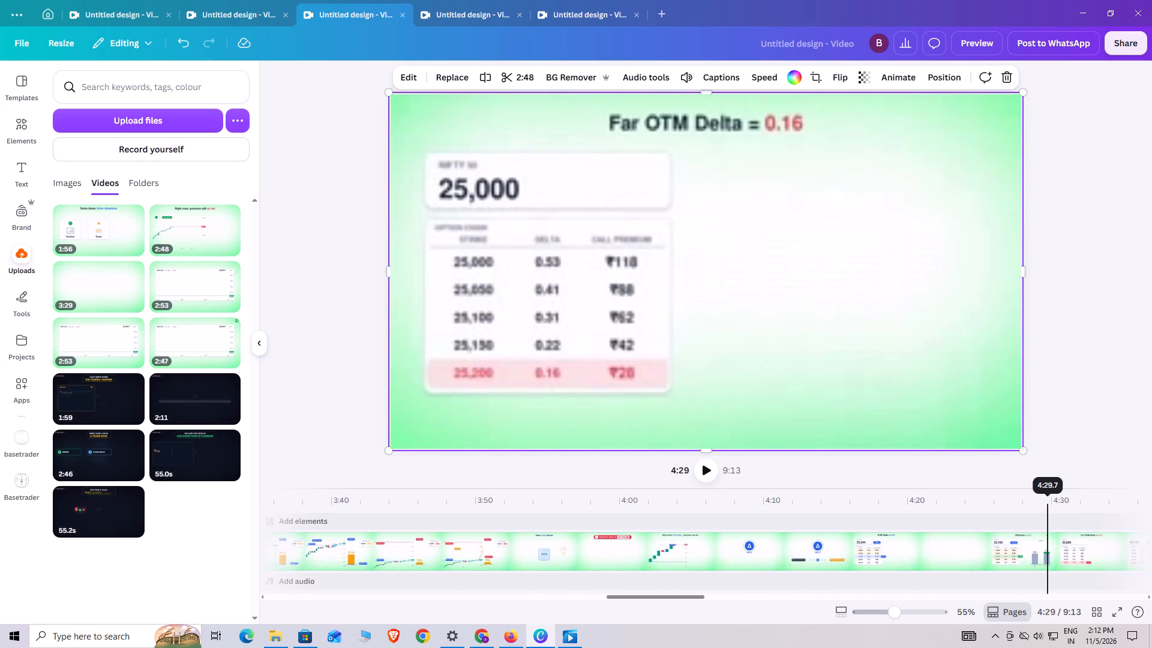
pyautogui.moveTo(1055, 493); pyautogui.dragTo(1081, 487)
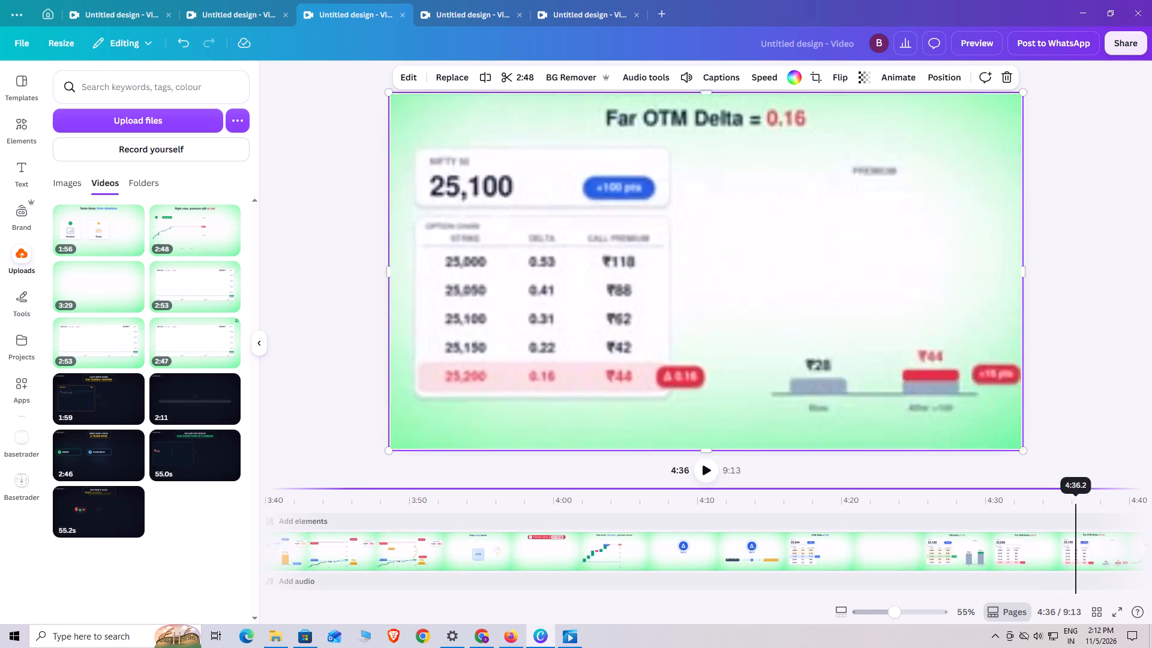
pyautogui.moveTo(1081, 487); pyautogui.dragTo(1082, 487)
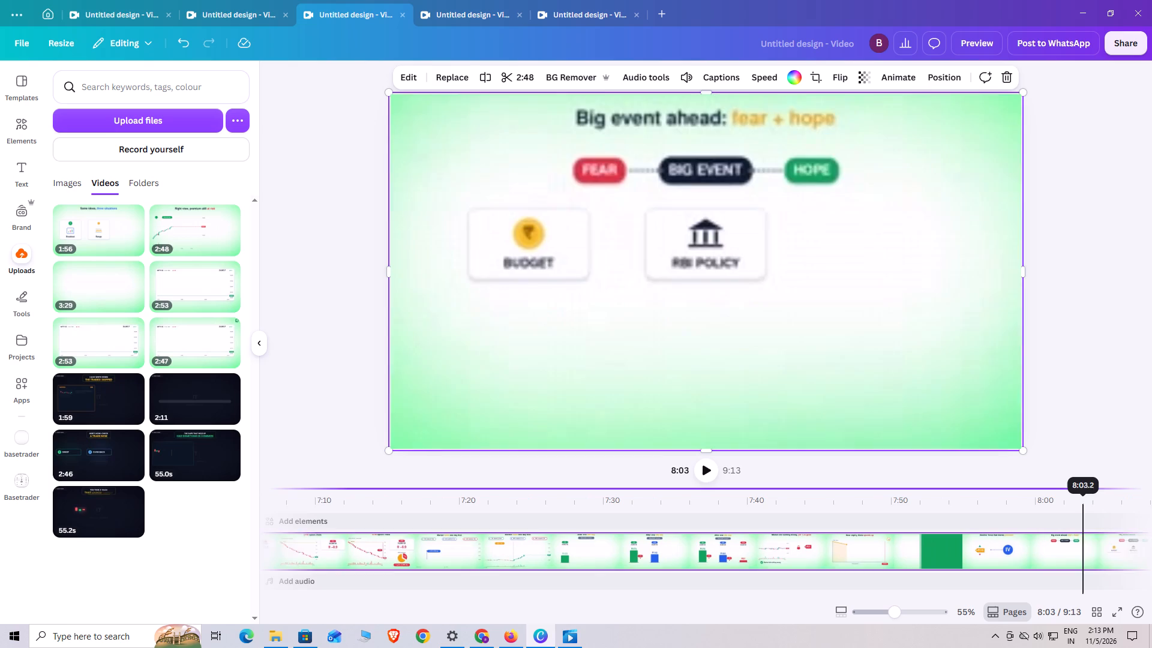
pyautogui.moveTo(1082, 487); pyautogui.dragTo(989, 503)
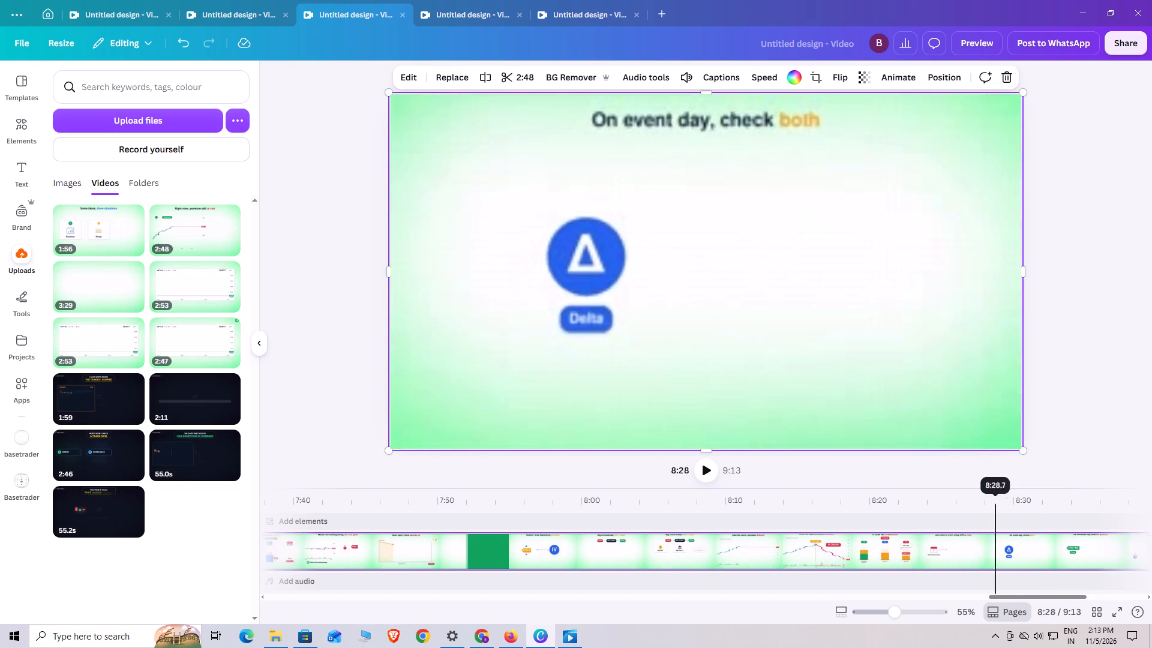
# Go back to 6:25 and review the final clip's theta scenes forward through "Money invested ≈ same" at 9:03.
pyautogui.moveTo(989, 503); pyautogui.dragTo(319, 564)
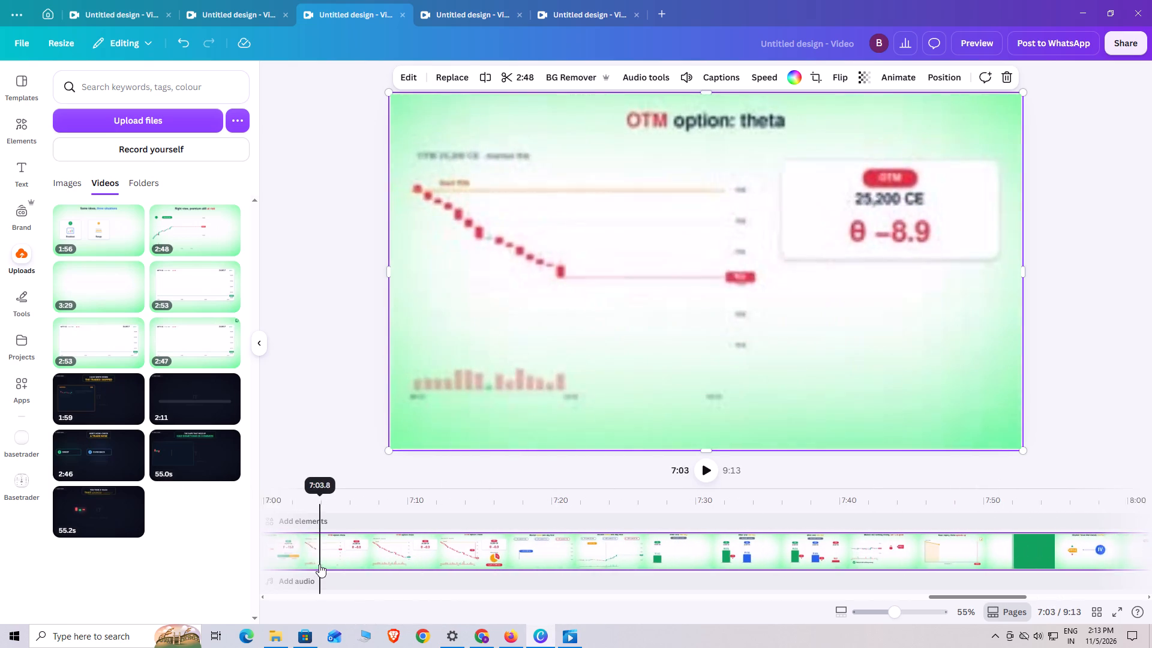
pyautogui.moveTo(319, 564); pyautogui.dragTo(112, 607)
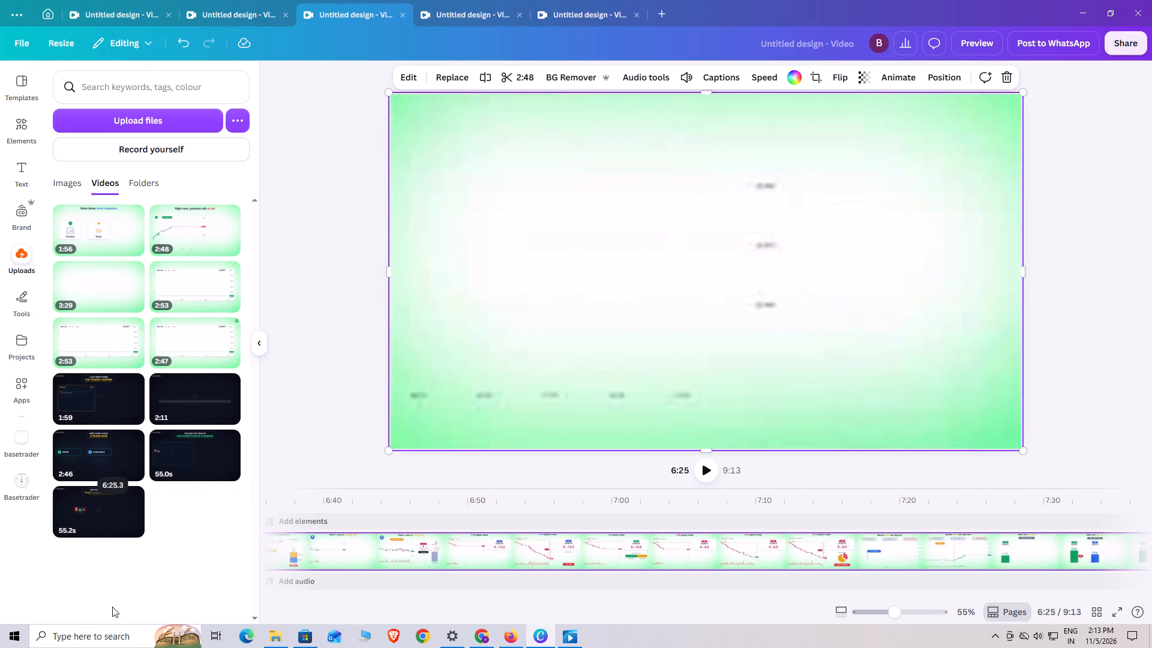
pyautogui.moveTo(112, 607); pyautogui.dragTo(472, 582)
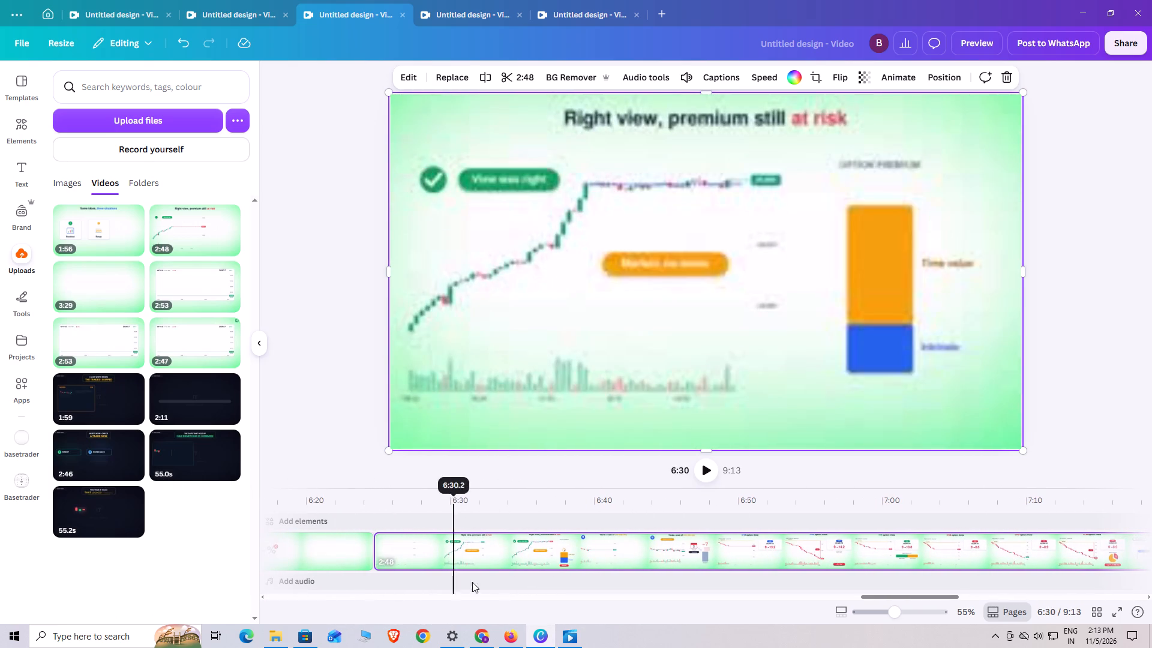
pyautogui.moveTo(472, 582); pyautogui.dragTo(764, 560)
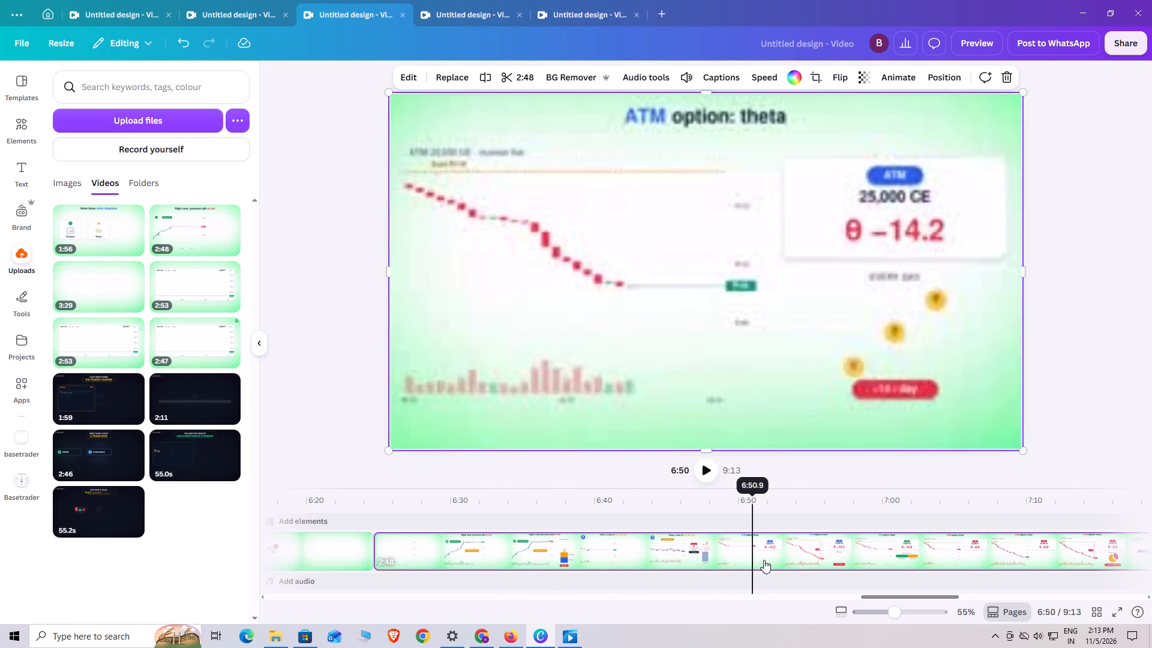
pyautogui.moveTo(764, 560); pyautogui.dragTo(1064, 538)
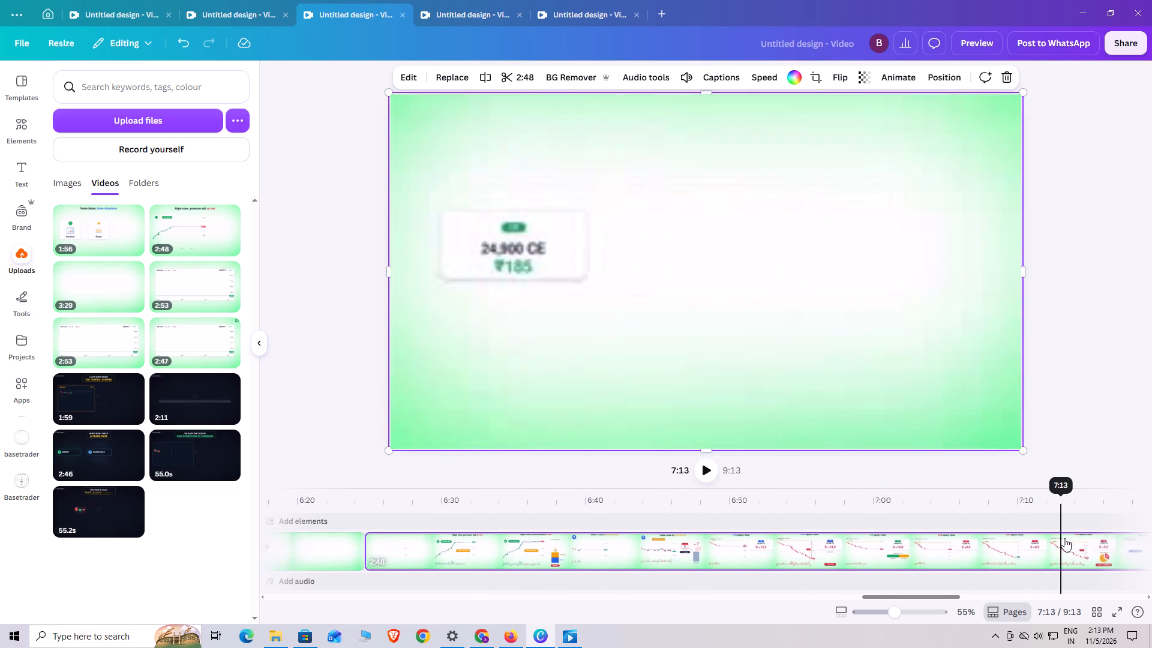
pyautogui.moveTo(1064, 538); pyautogui.dragTo(1082, 536)
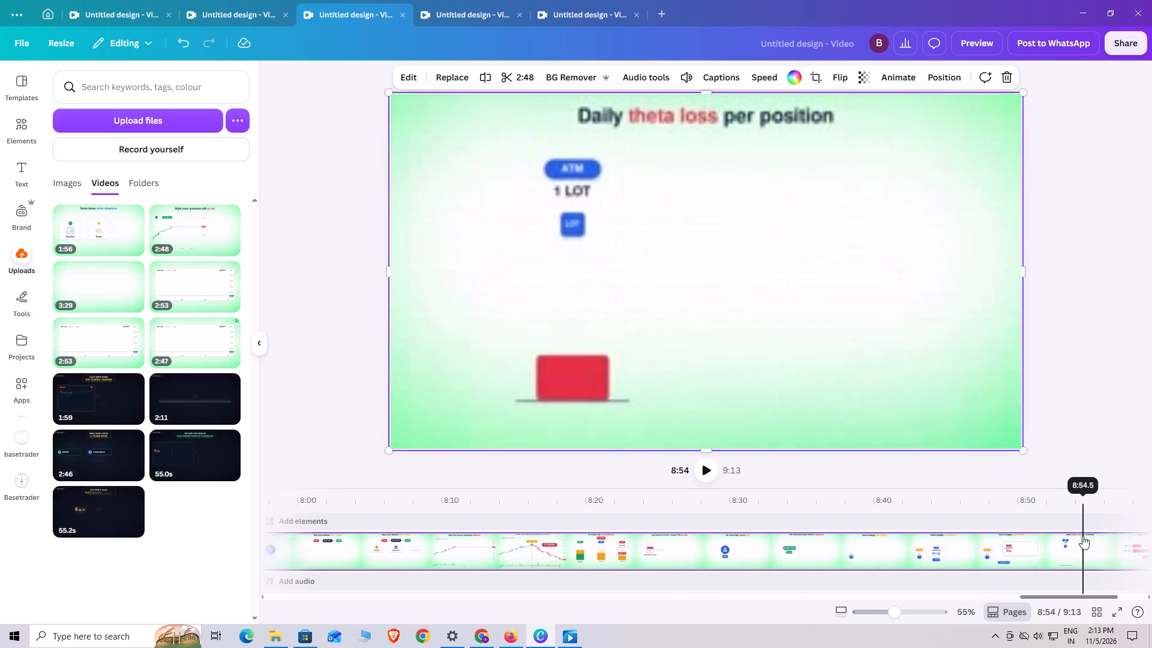
pyautogui.moveTo(1082, 536); pyautogui.dragTo(976, 547)
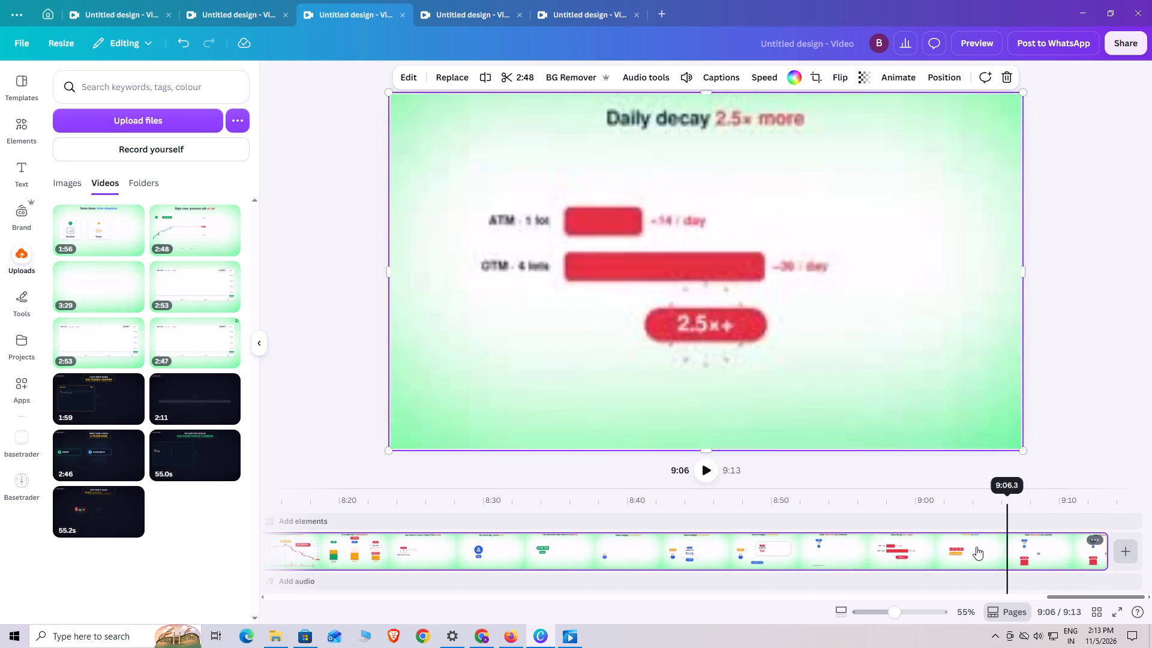
pyautogui.moveTo(976, 547); pyautogui.dragTo(969, 547)
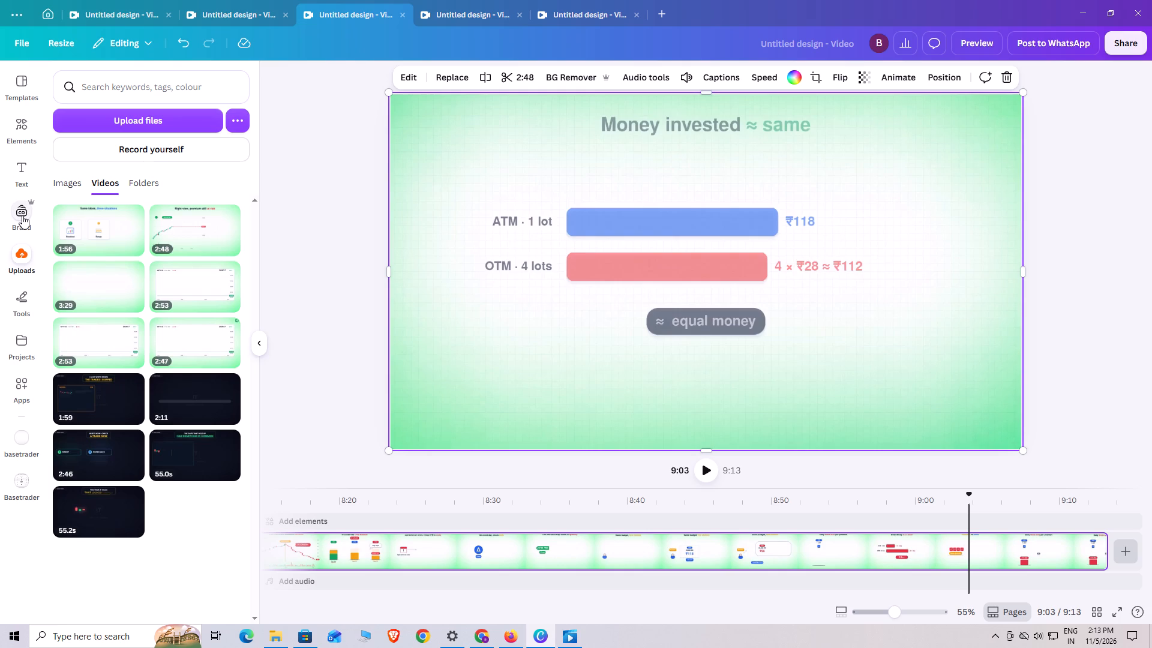
# Play Theta_IV_Quantity(1) from the Downloads folder in the video player and review its theta scenes up to 1:21.
pyautogui.click(98, 118)
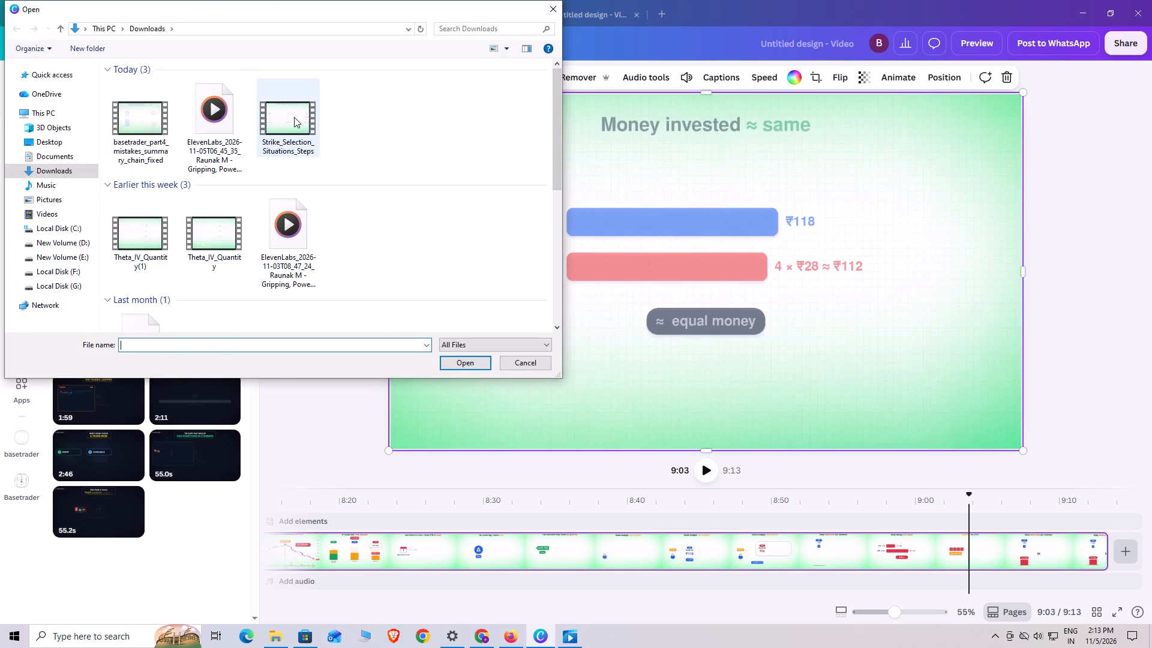
pyautogui.rightClick(294, 117)
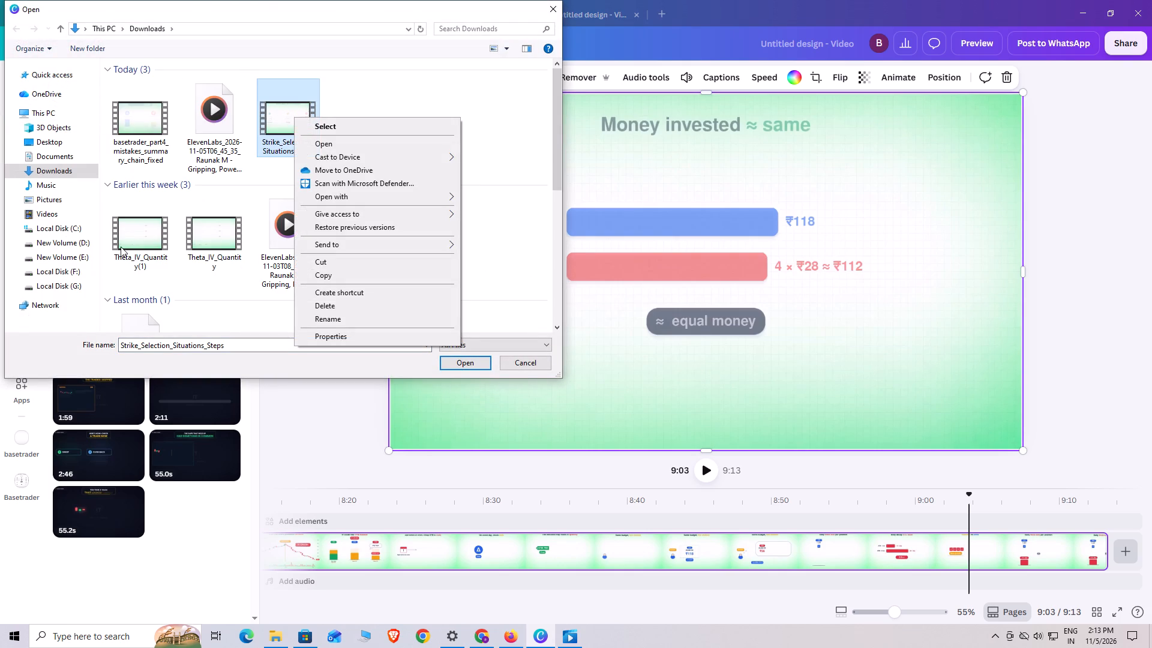
pyautogui.rightClick(121, 247)
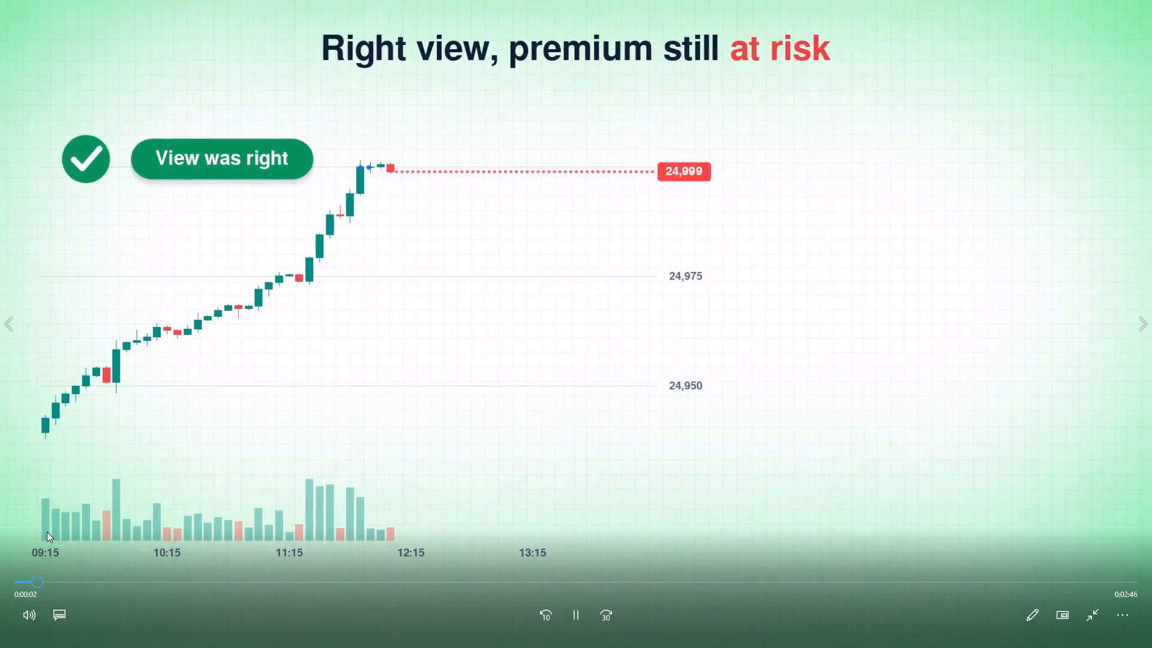
pyautogui.moveTo(49, 574); pyautogui.dragTo(230, 584)
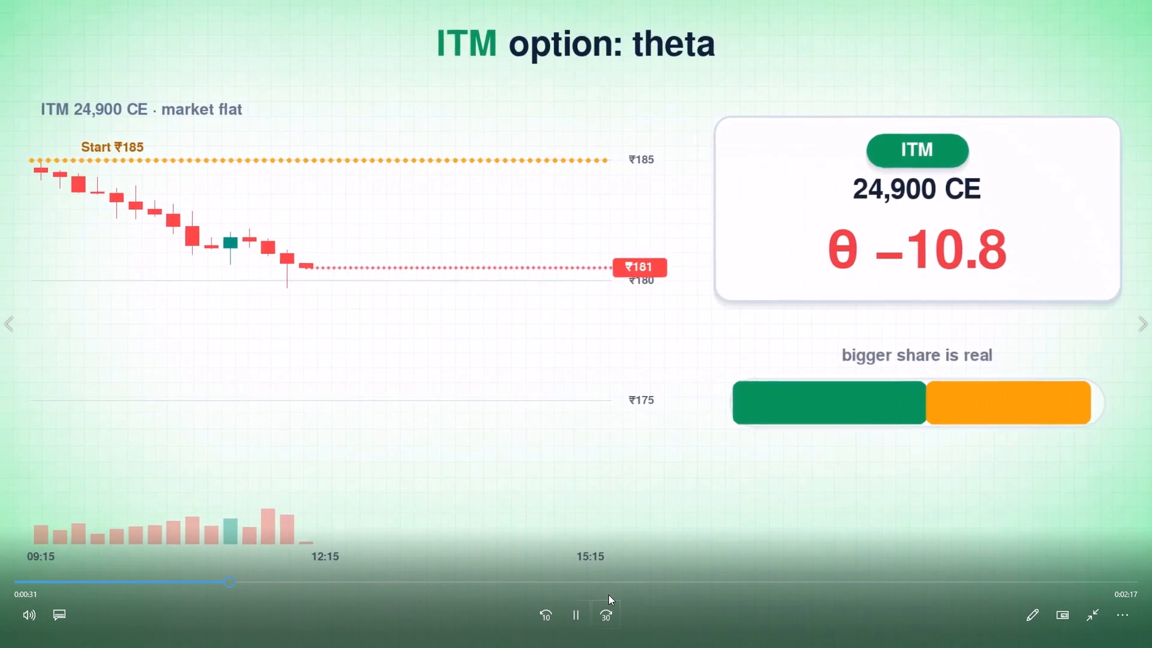
pyautogui.click(926, 303)
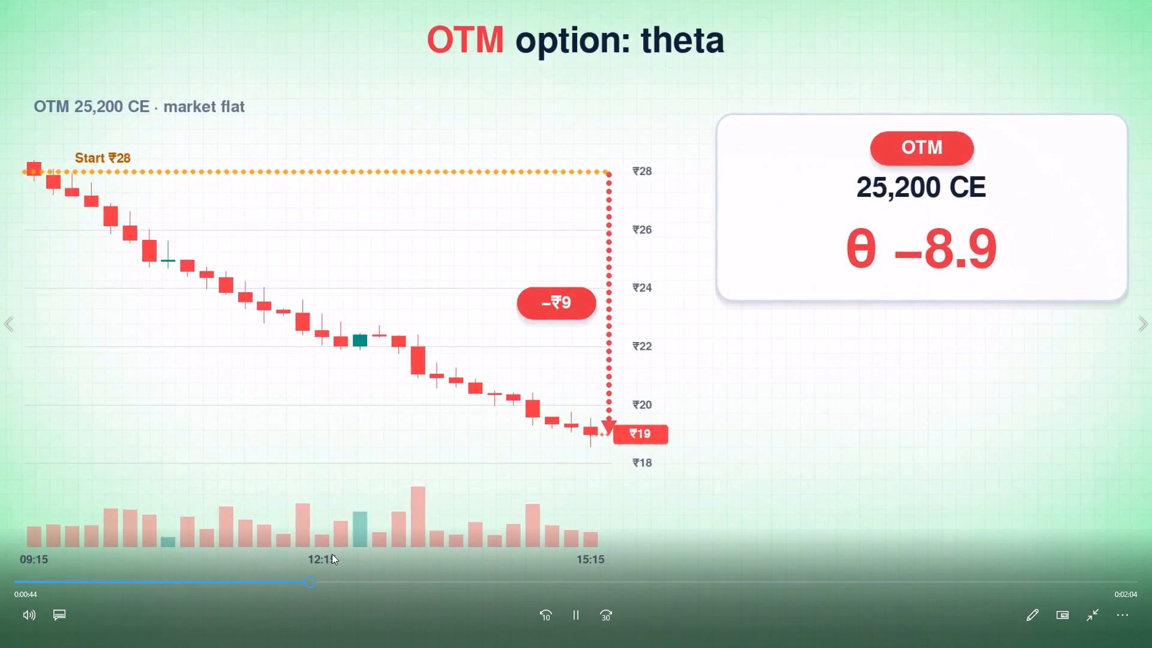
pyautogui.moveTo(319, 575); pyautogui.dragTo(451, 559)
pyautogui.click(505, 581)
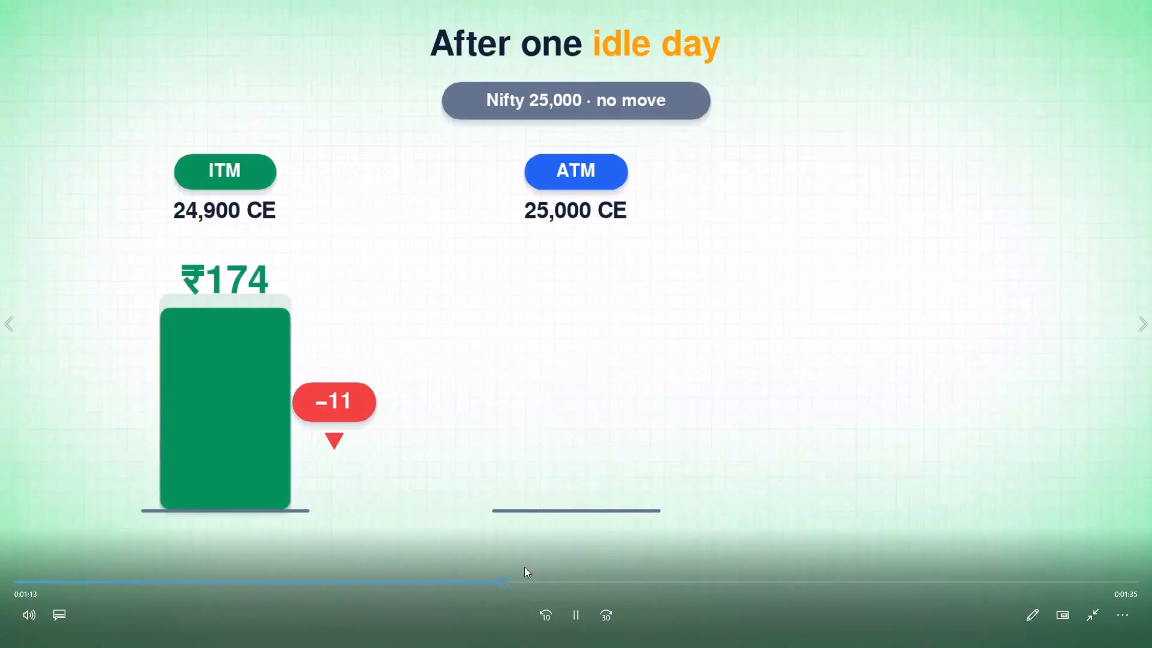
pyautogui.click(554, 568)
pyautogui.click(557, 578)
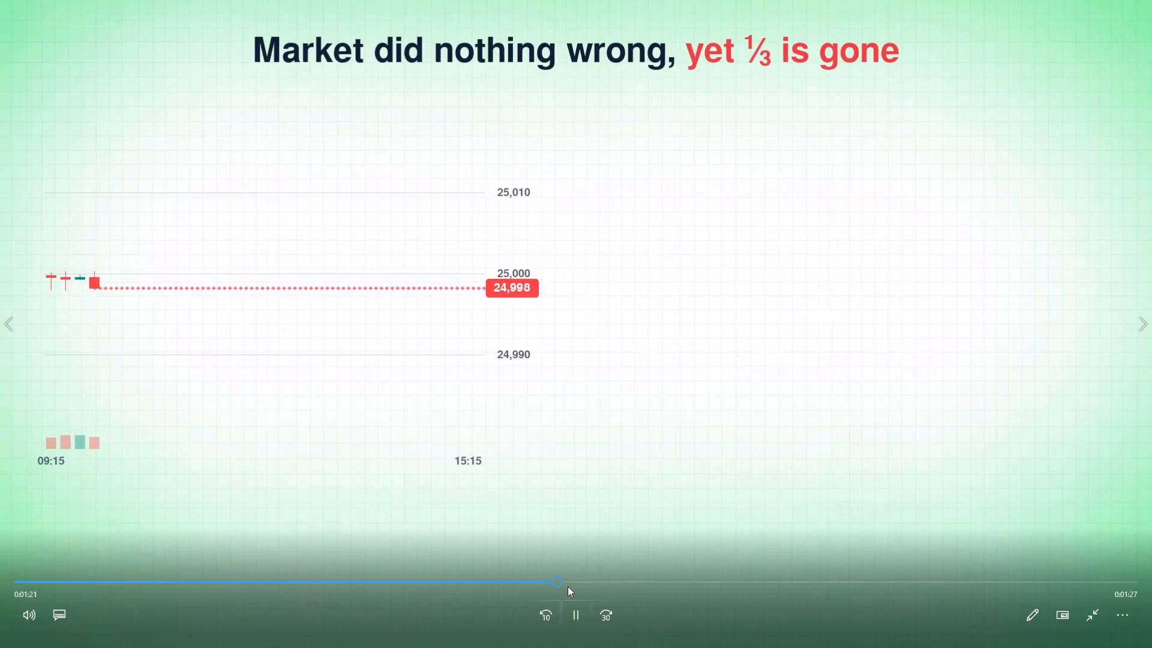
# Review the rest of Theta_IV_Quantity(1) through "Same budget, two choices", and return to the Canva design without uploading a file.
pyautogui.click(587, 577)
pyautogui.click(654, 577)
pyautogui.click(690, 580)
pyautogui.click(590, 608)
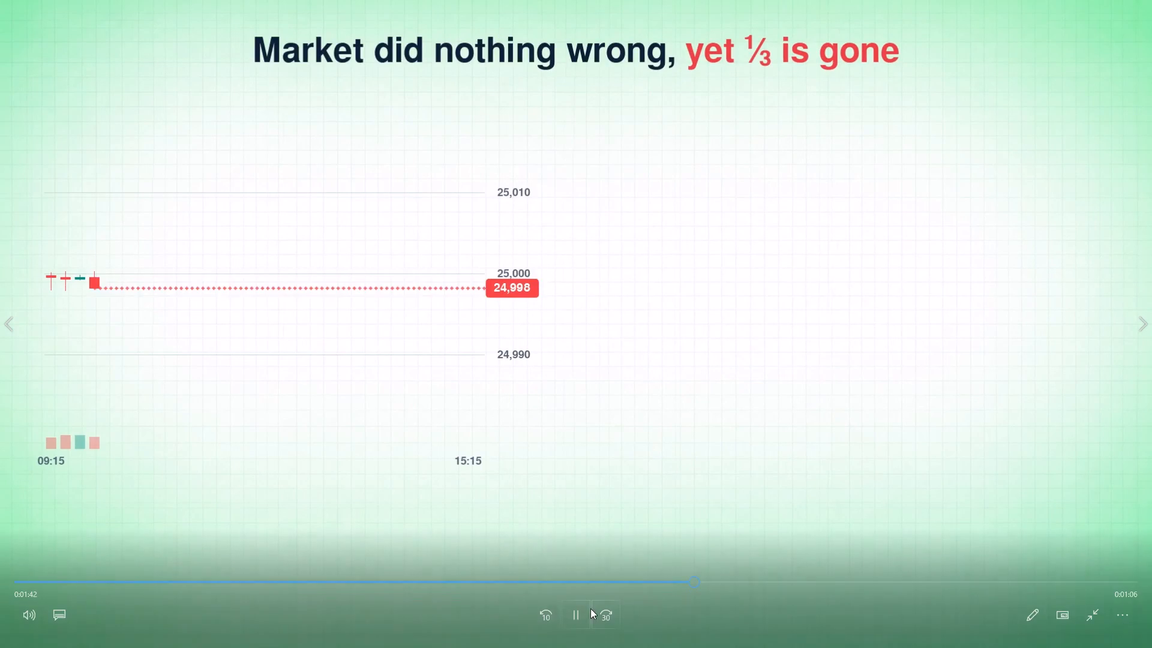
pyautogui.click(586, 612)
pyautogui.click(582, 615)
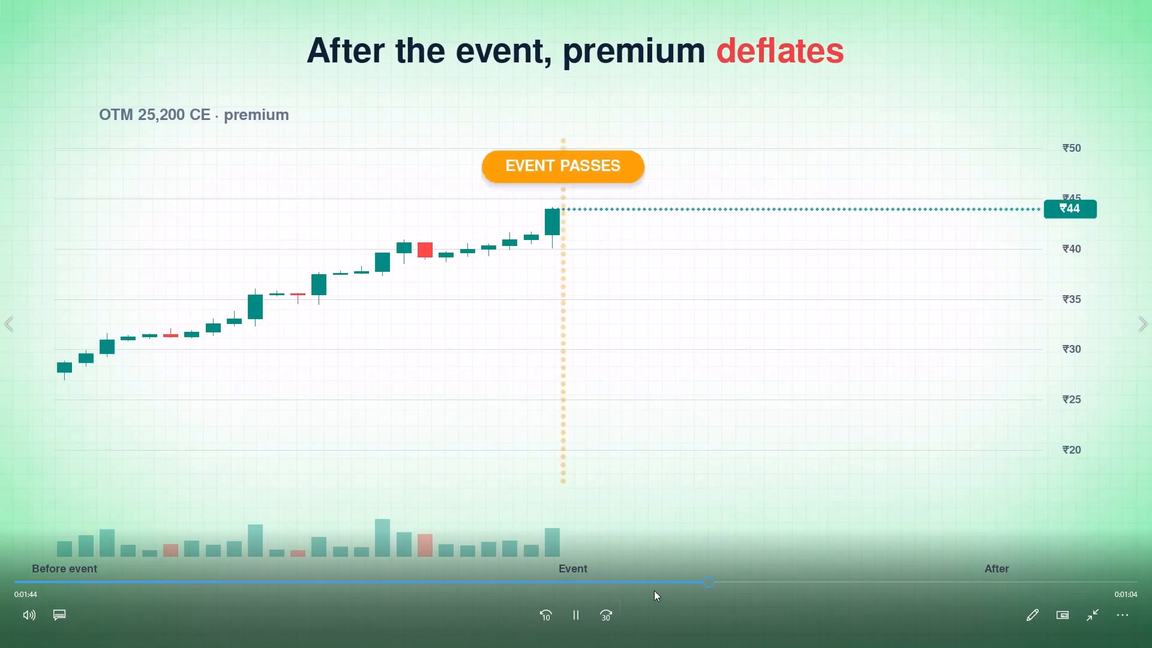
pyautogui.moveTo(711, 583); pyautogui.dragTo(923, 585)
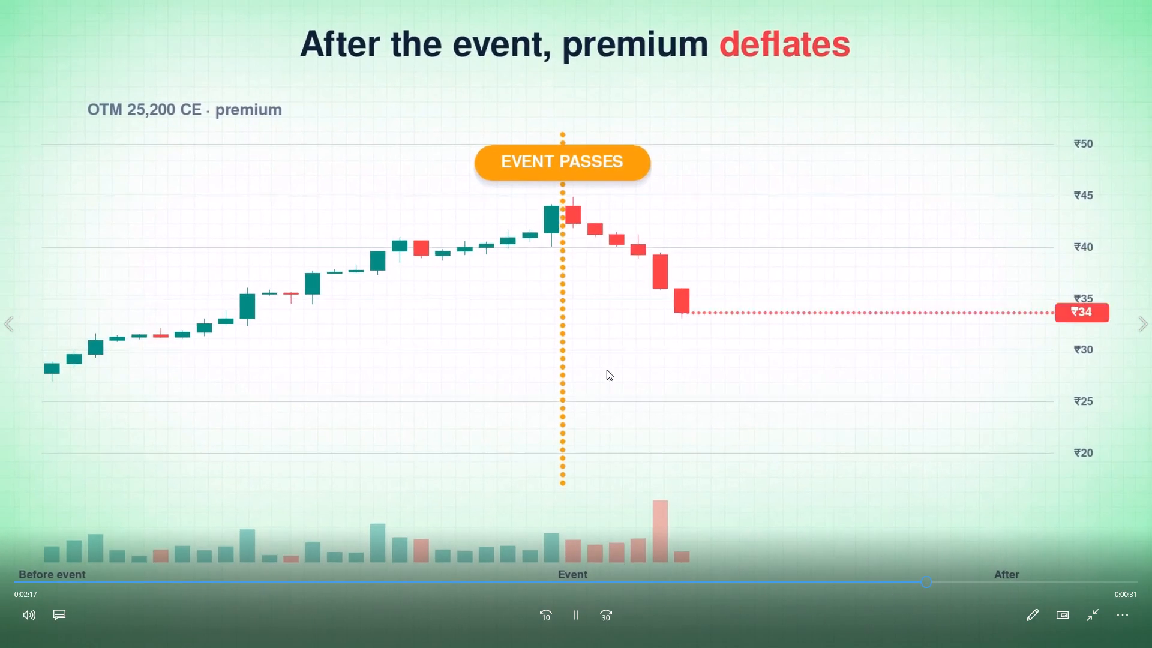
pyautogui.click(973, 388)
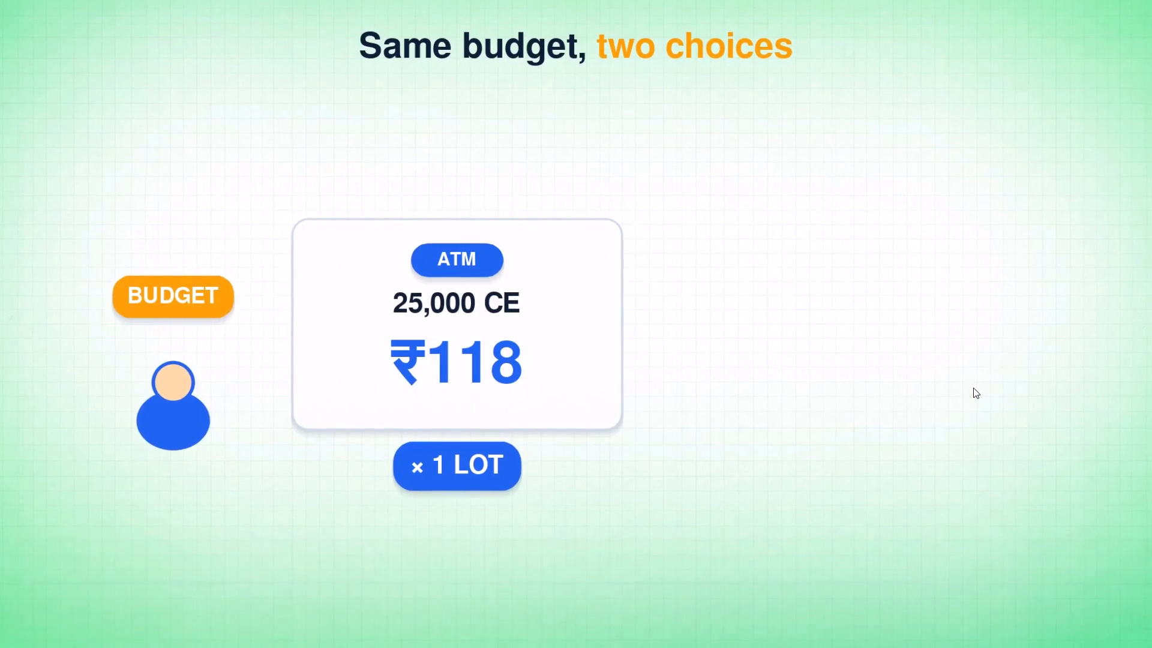
pyautogui.click(973, 388)
pyautogui.click(973, 388)
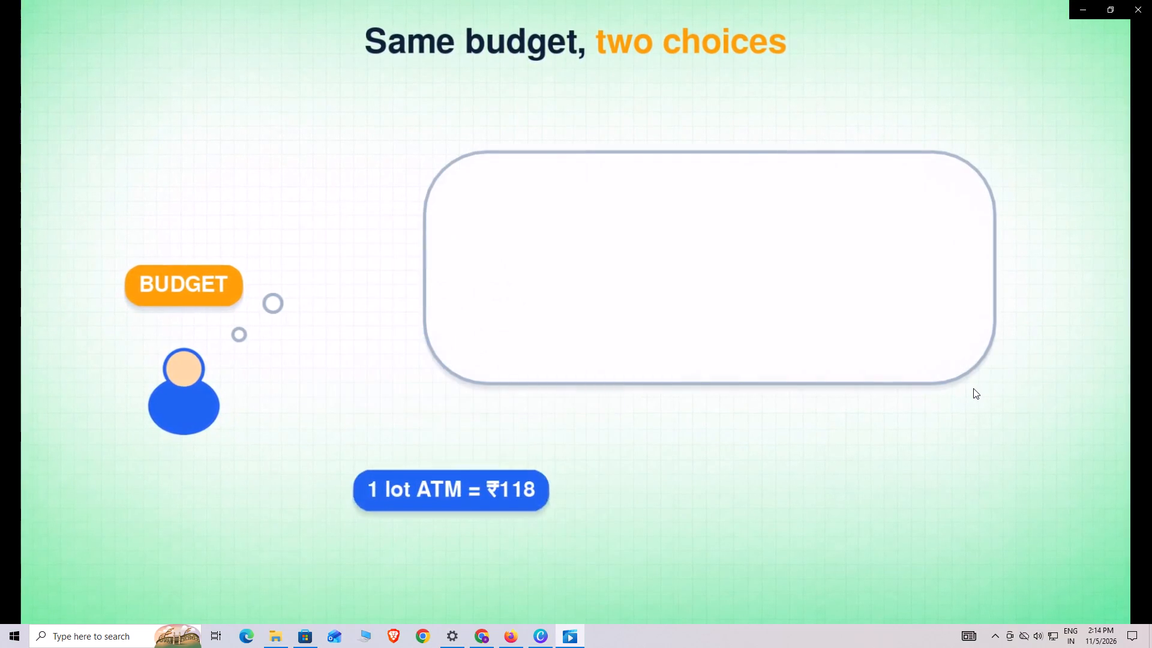
pyautogui.click(1078, 1)
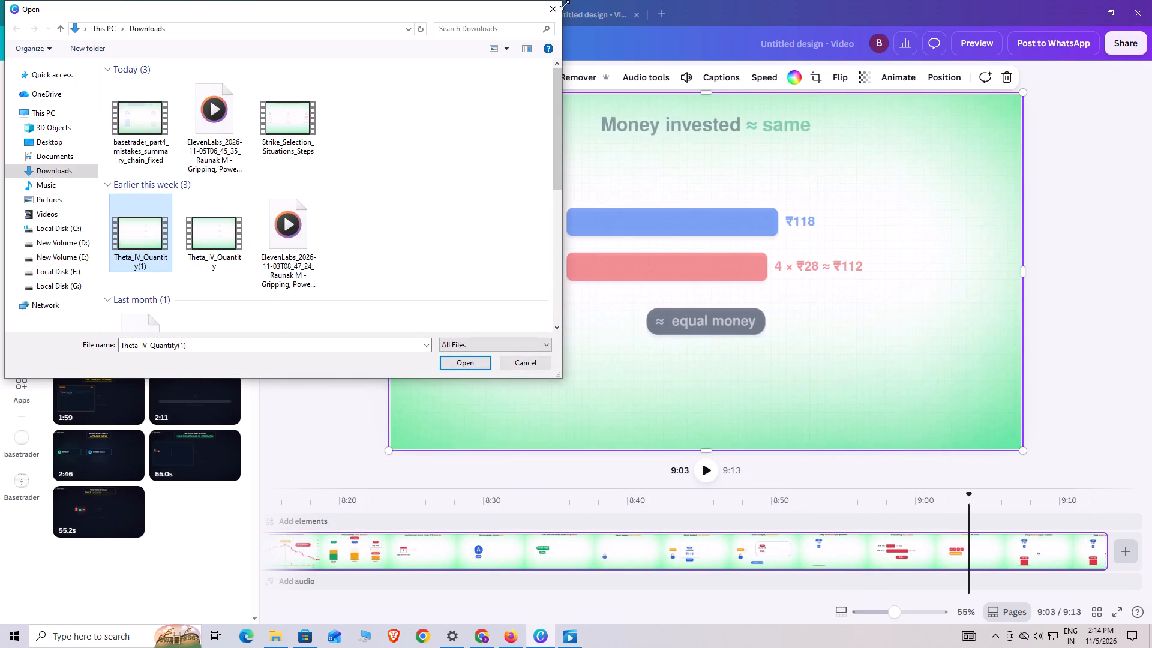
pyautogui.click(526, 360)
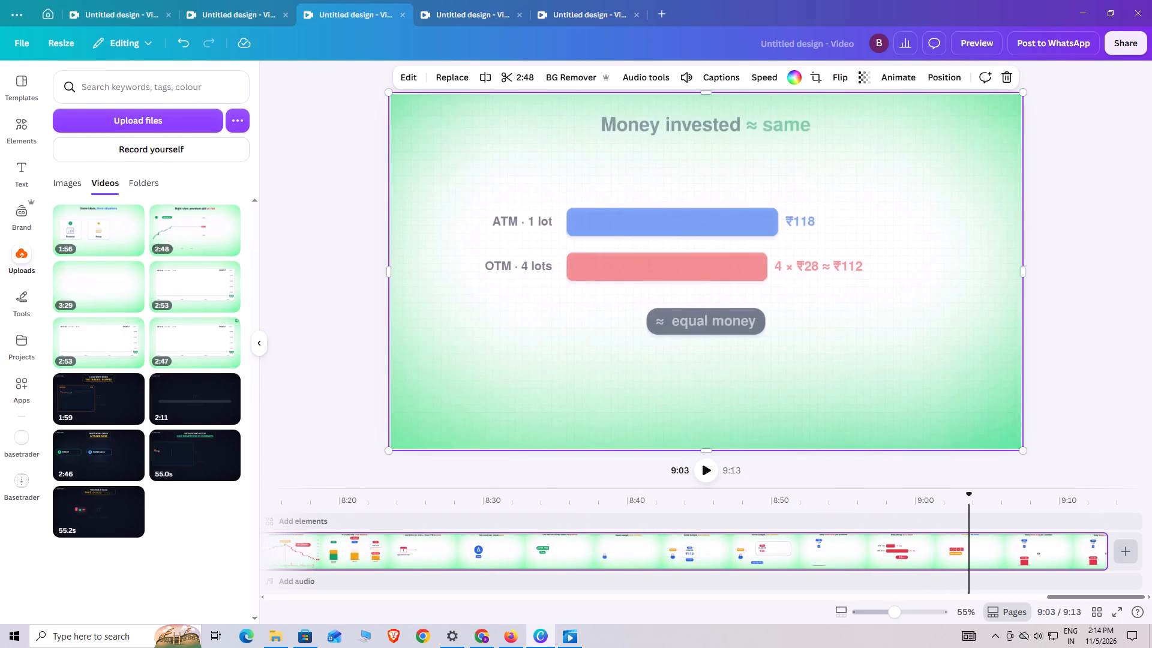
# Scan the design backward from 9:03 through the theta and delta scenes to 2:44.
pyautogui.moveTo(972, 496); pyautogui.dragTo(0, 568)
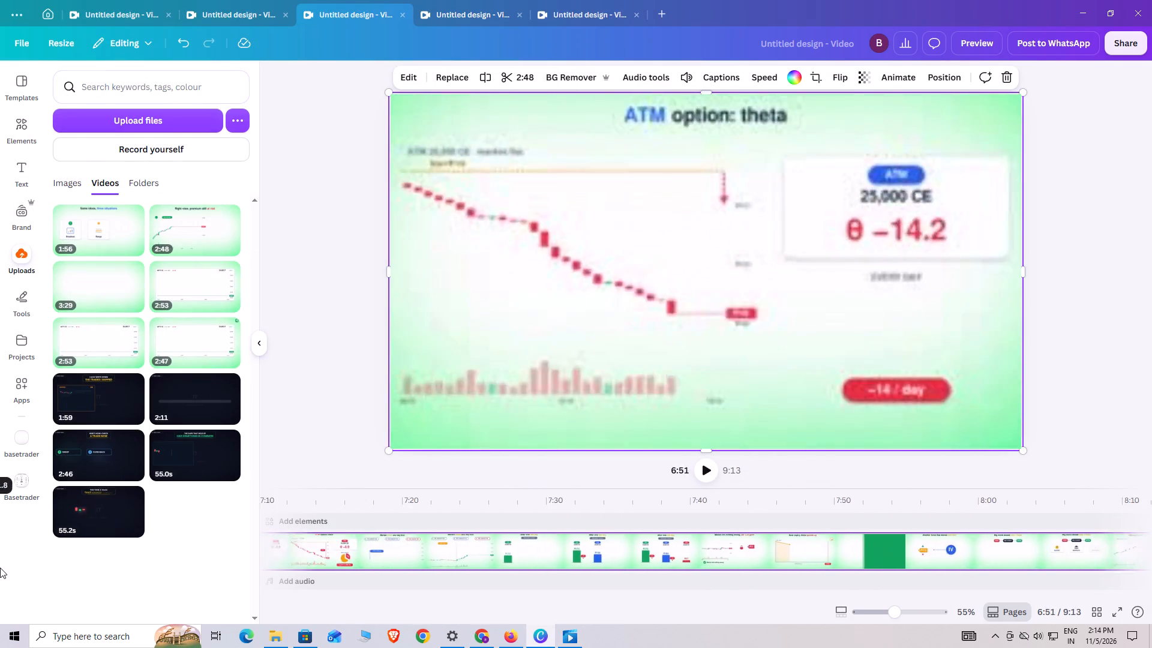
pyautogui.moveTo(0, 568); pyautogui.dragTo(0, 599)
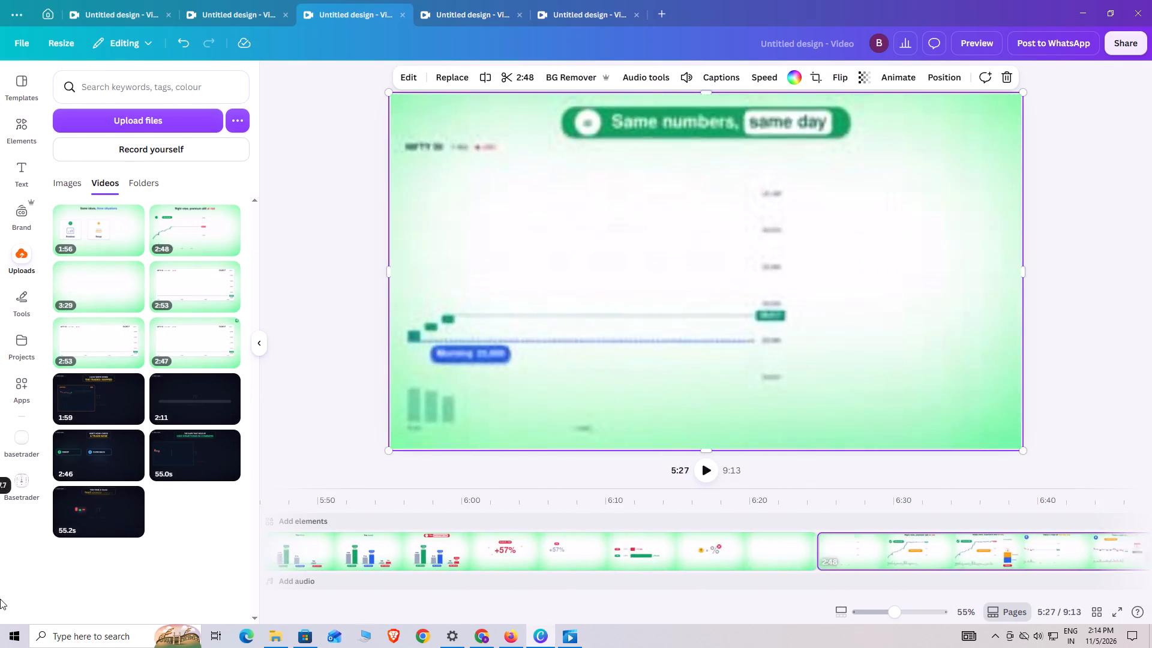
pyautogui.moveTo(0, 599); pyautogui.dragTo(0, 647)
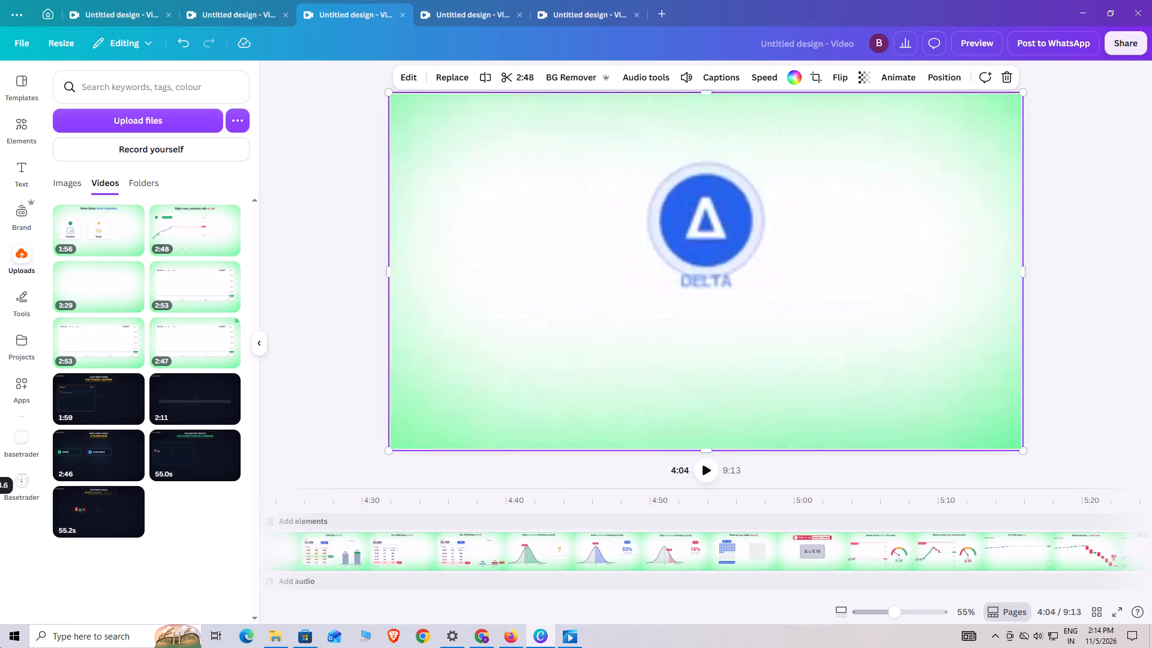
pyautogui.moveTo(0, 647); pyautogui.dragTo(425, 595)
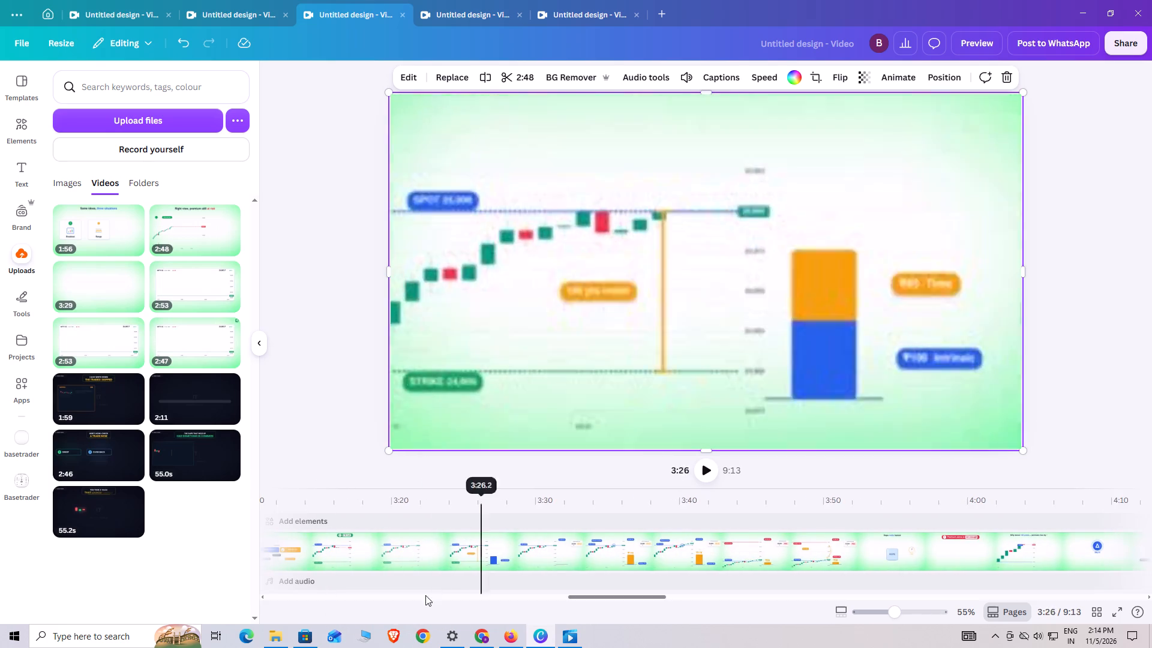
pyautogui.moveTo(425, 595); pyautogui.dragTo(366, 647)
# Check the paused "Money invested ≈ same" frame of Theta_IV_Quantity(1) in the video player and return to the Canva design.
pyautogui.click(570, 643)
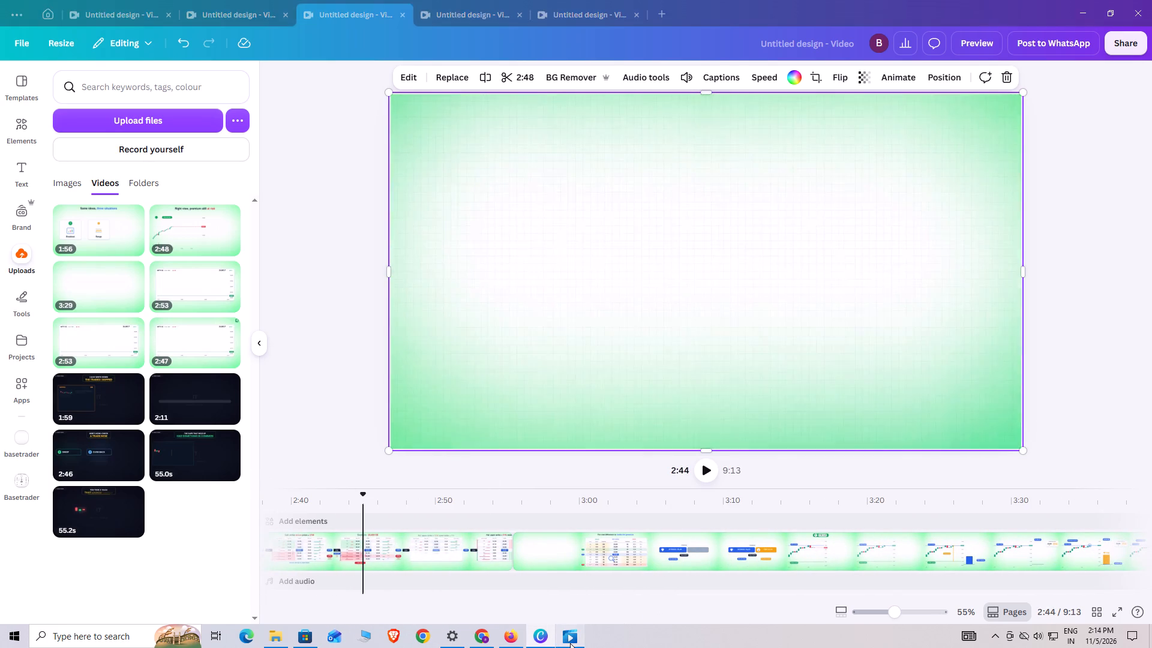
pyautogui.click(571, 606)
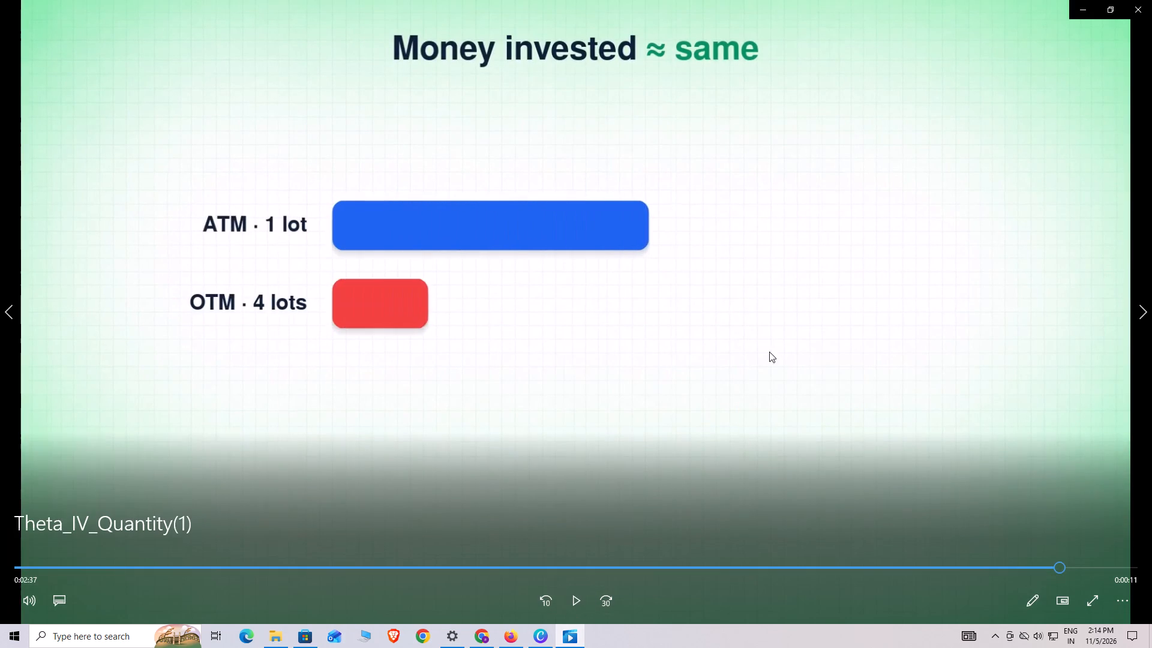
pyautogui.click(1094, 3)
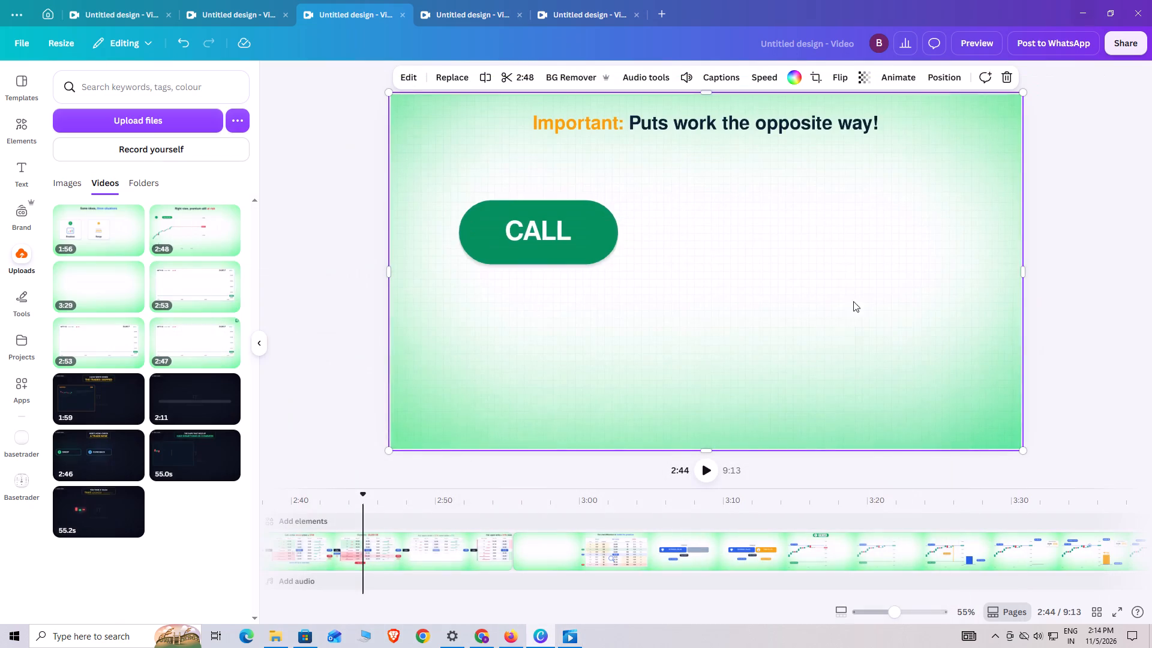
# Scan the design between 1:26 and 3:45 and play the cut following the "Put: upper strike = OTM, lower strike = ITM" scene.
pyautogui.moveTo(365, 494); pyautogui.dragTo(283, 507)
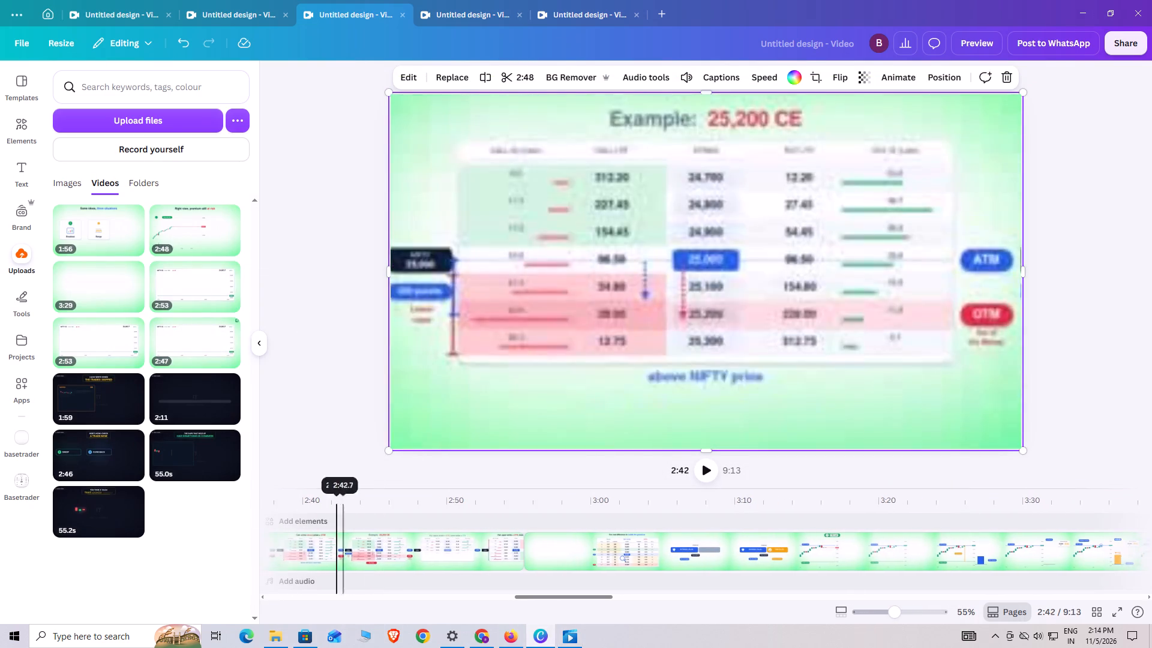
pyautogui.moveTo(283, 507); pyautogui.dragTo(621, 499)
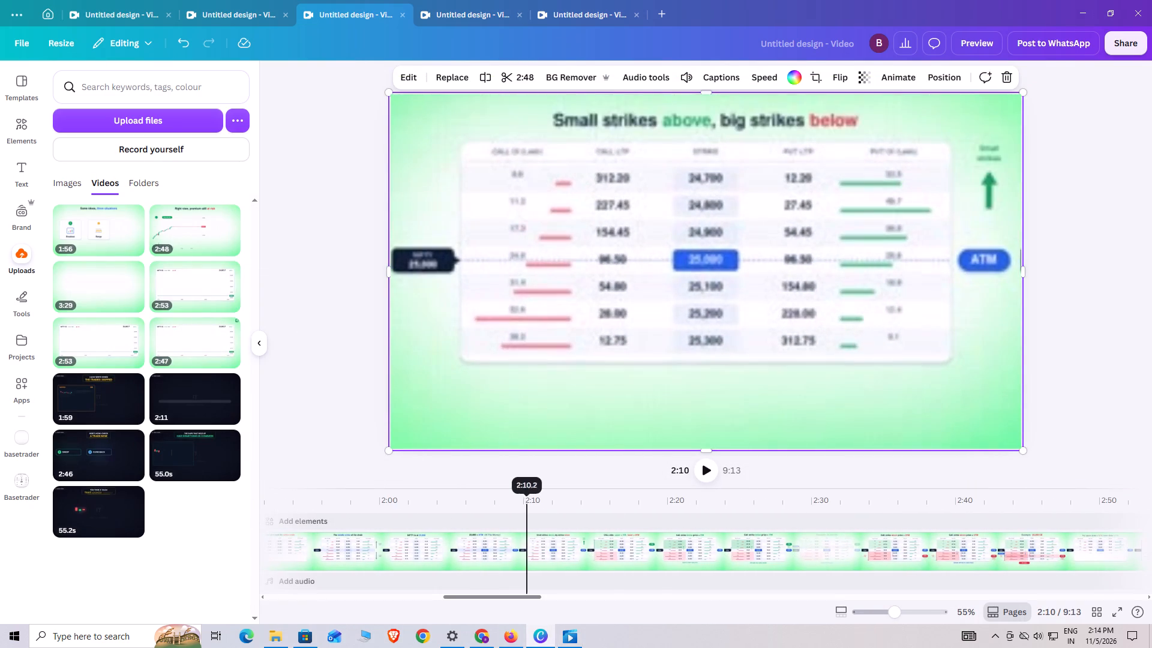
pyautogui.moveTo(621, 499); pyautogui.dragTo(1151, 428)
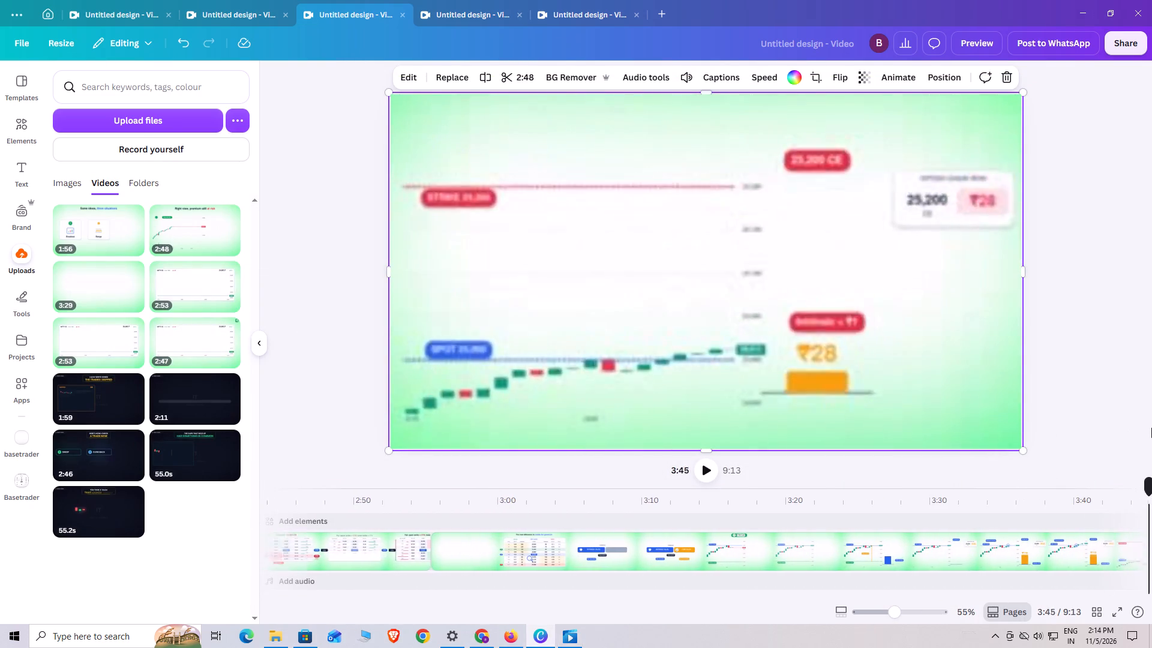
pyautogui.moveTo(1151, 428); pyautogui.dragTo(179, 514)
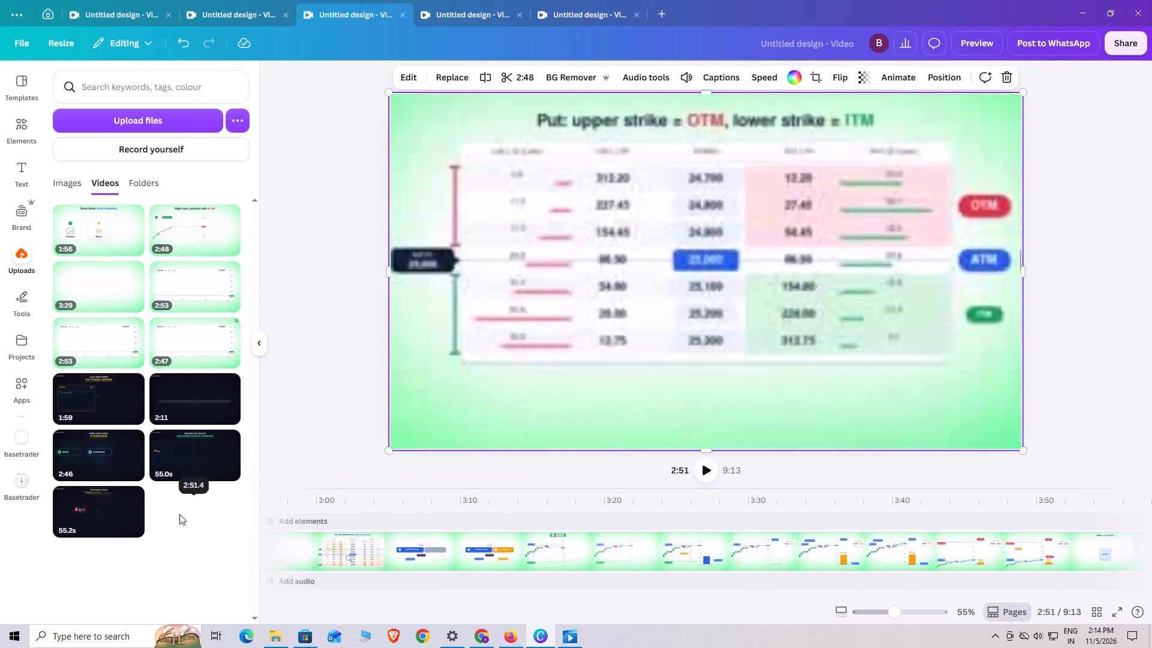
pyautogui.moveTo(179, 514); pyautogui.dragTo(171, 516)
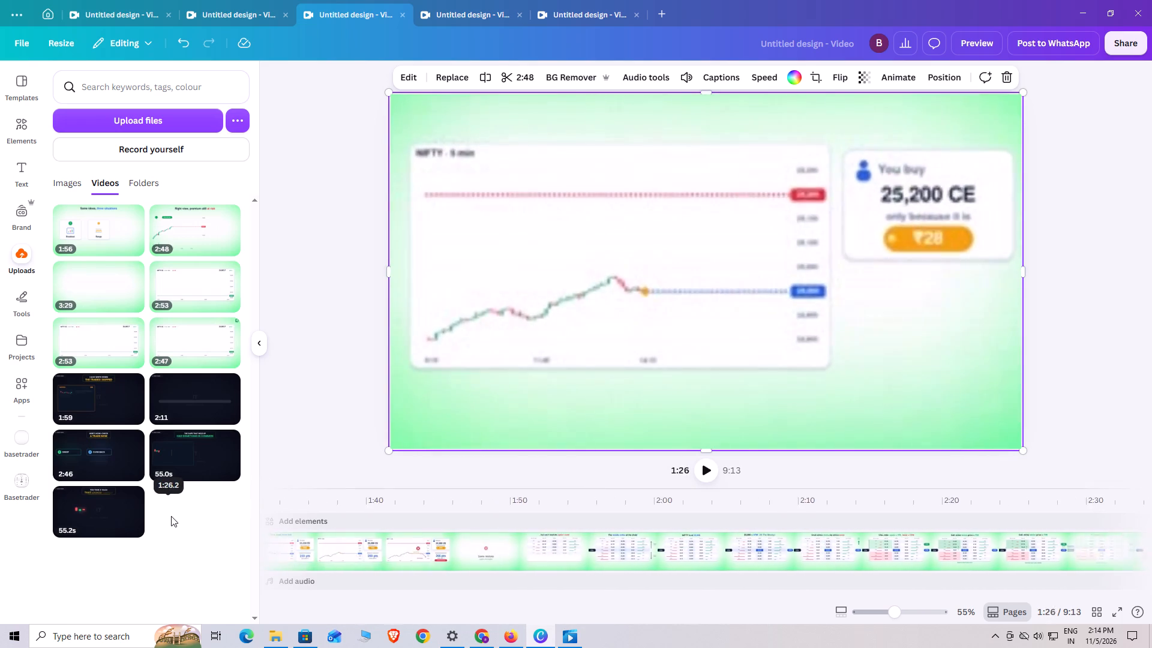
pyautogui.moveTo(171, 516); pyautogui.dragTo(888, 510)
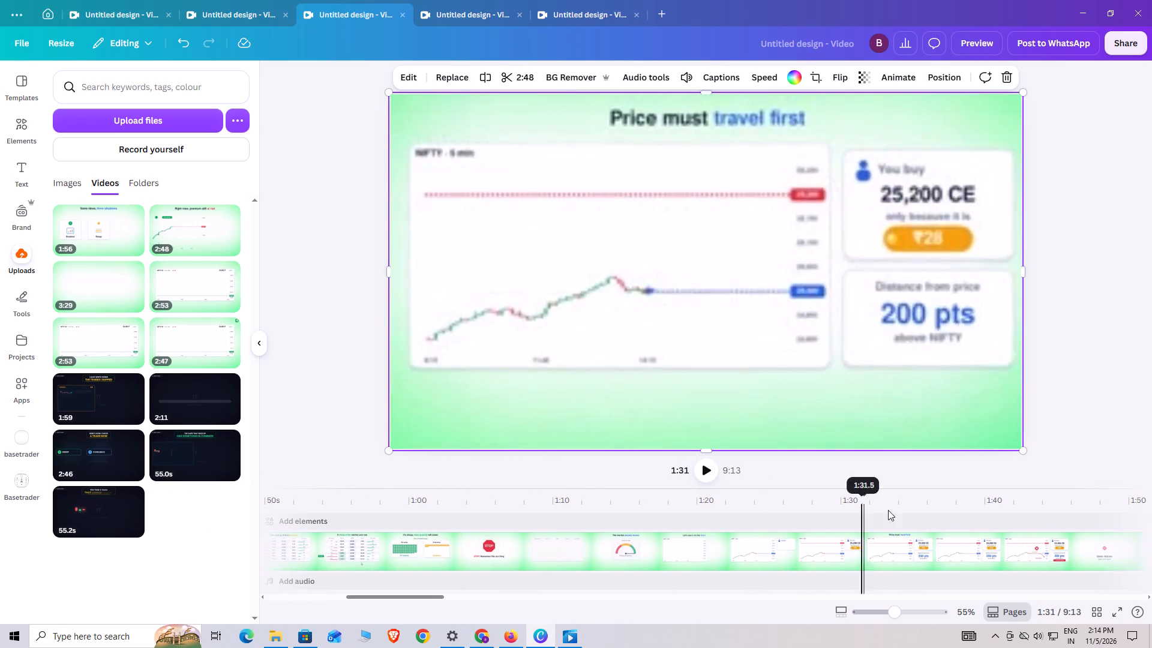
pyautogui.moveTo(888, 510); pyautogui.dragTo(1123, 518)
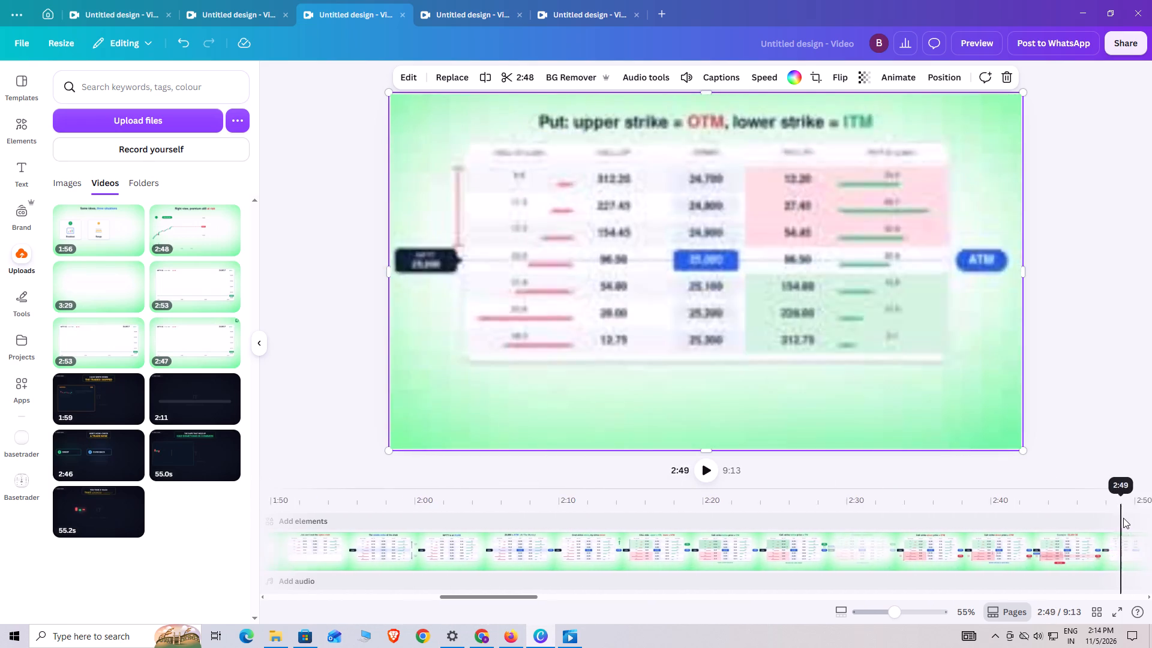
pyautogui.moveTo(1123, 518); pyautogui.dragTo(885, 533)
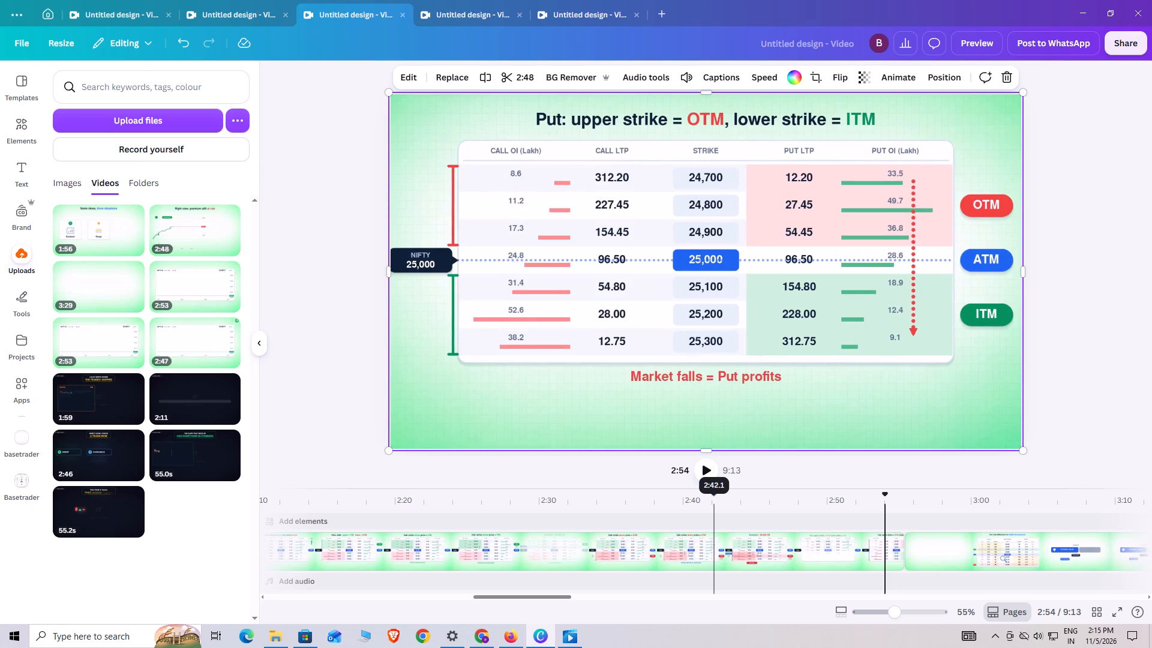
pyautogui.click(707, 464)
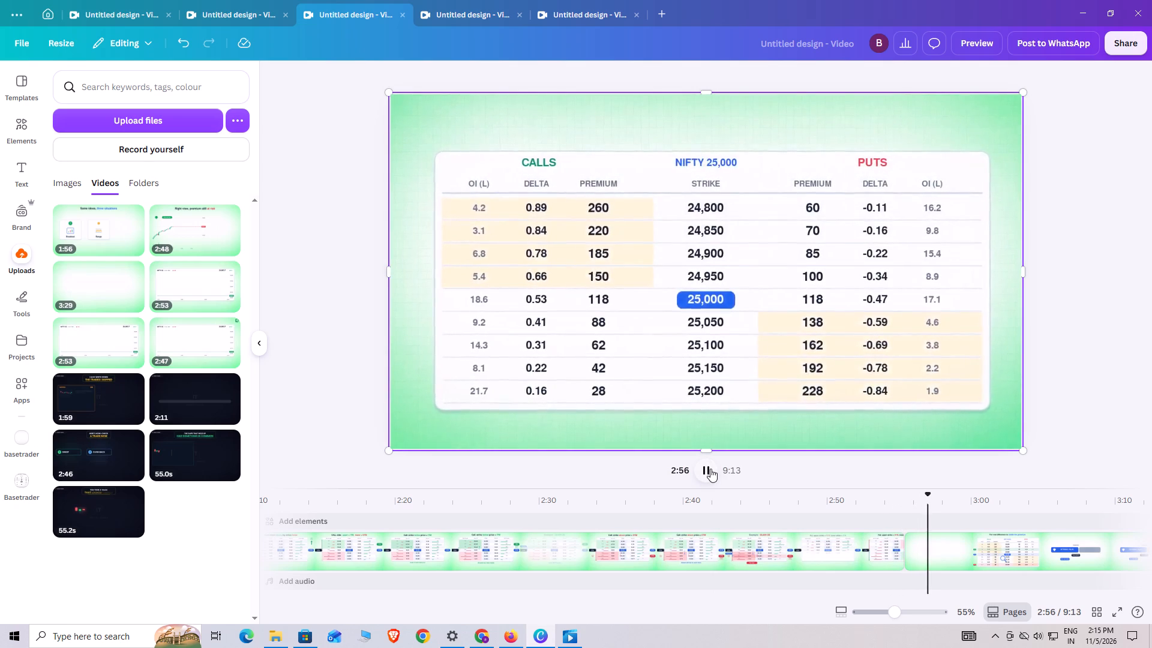
pyautogui.click(728, 516)
pyautogui.click(707, 469)
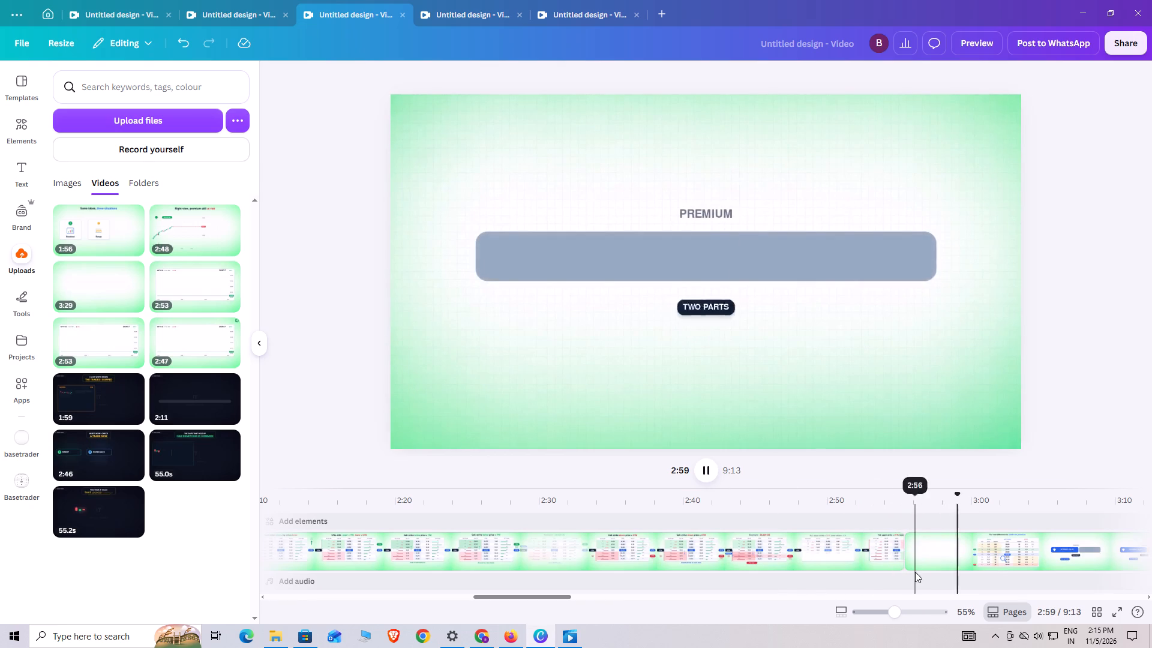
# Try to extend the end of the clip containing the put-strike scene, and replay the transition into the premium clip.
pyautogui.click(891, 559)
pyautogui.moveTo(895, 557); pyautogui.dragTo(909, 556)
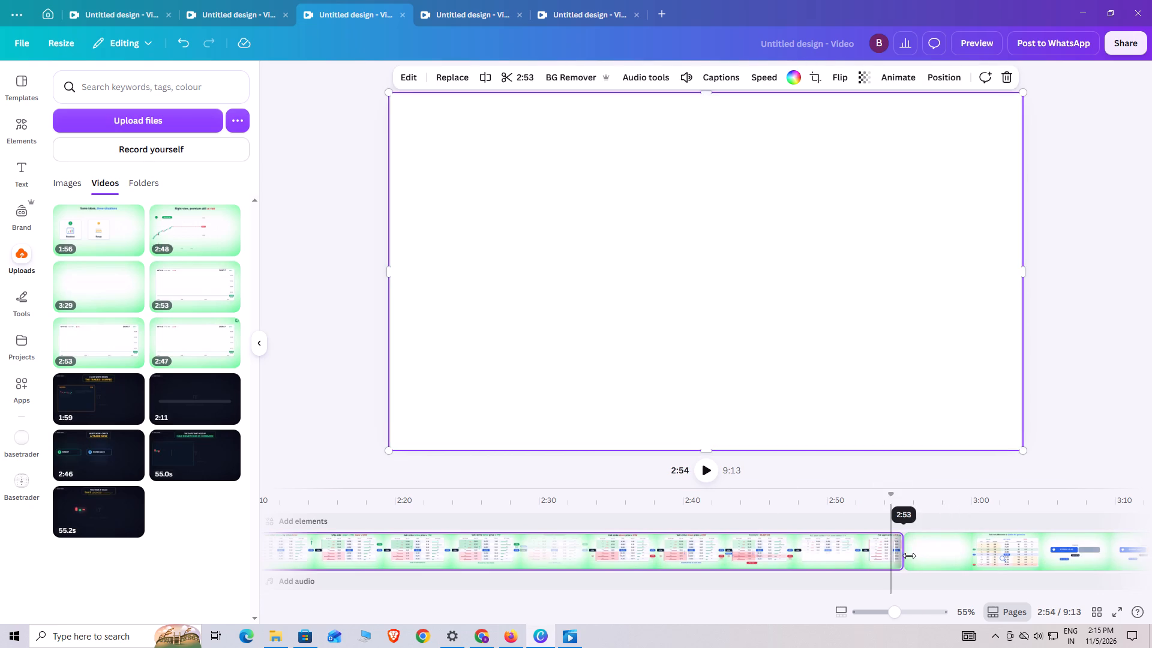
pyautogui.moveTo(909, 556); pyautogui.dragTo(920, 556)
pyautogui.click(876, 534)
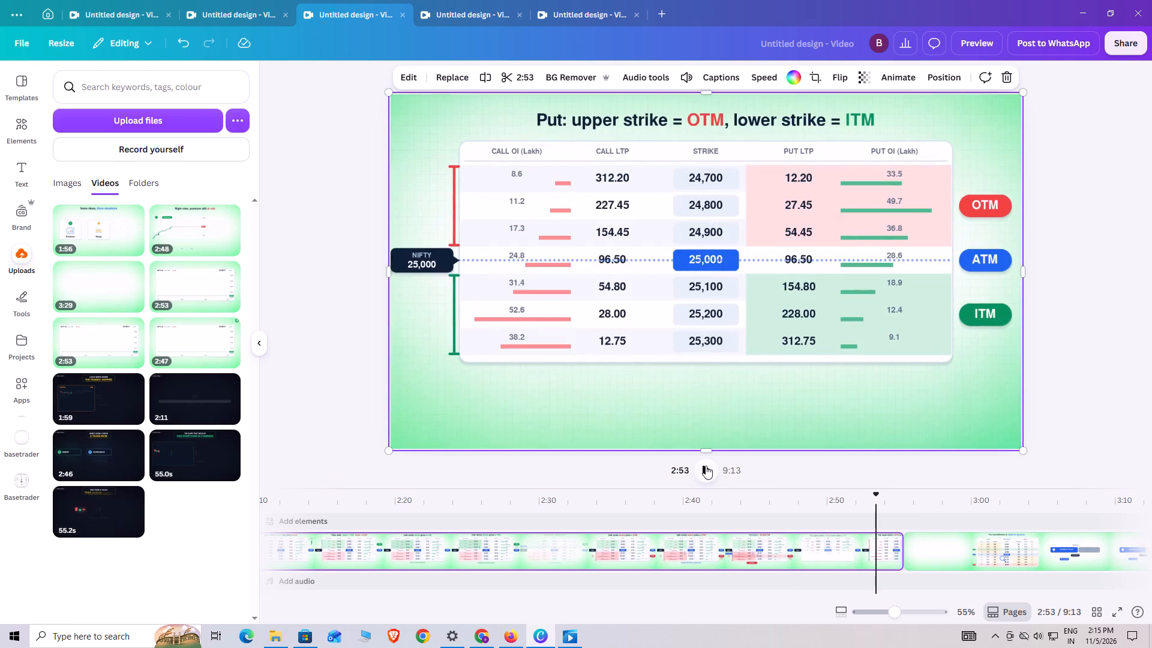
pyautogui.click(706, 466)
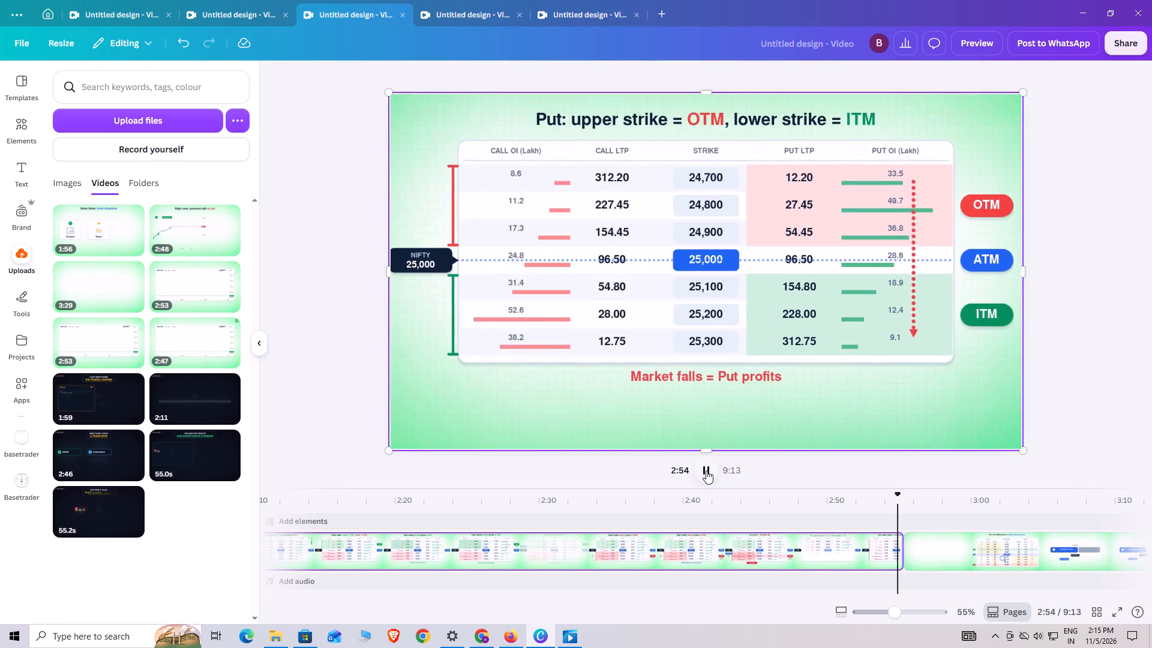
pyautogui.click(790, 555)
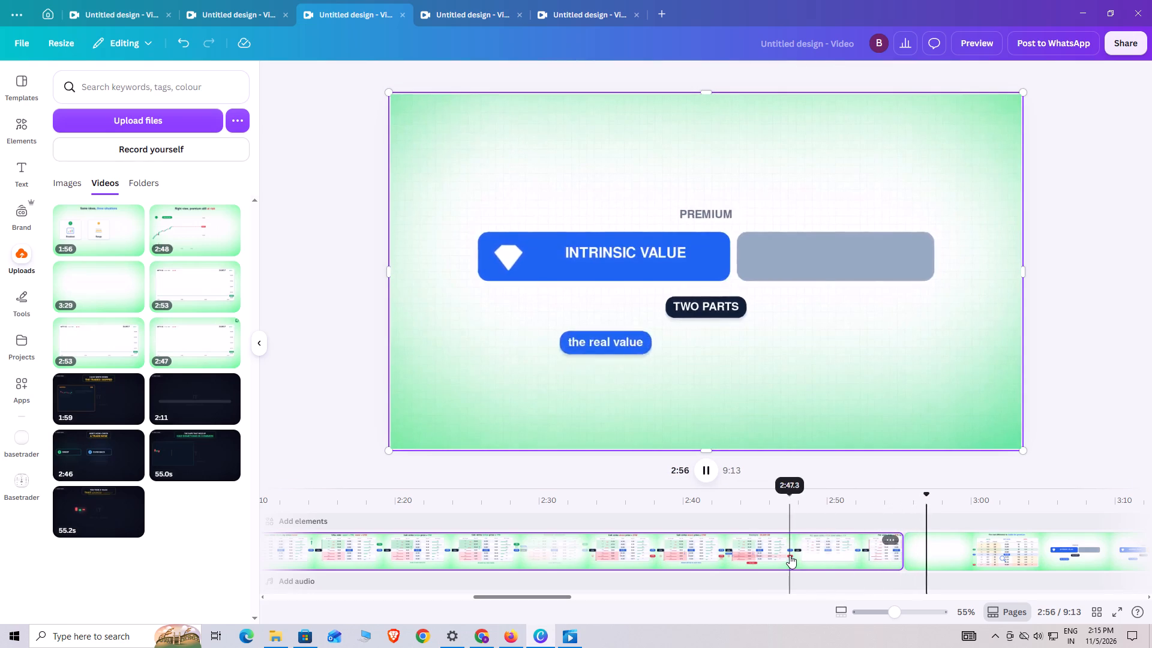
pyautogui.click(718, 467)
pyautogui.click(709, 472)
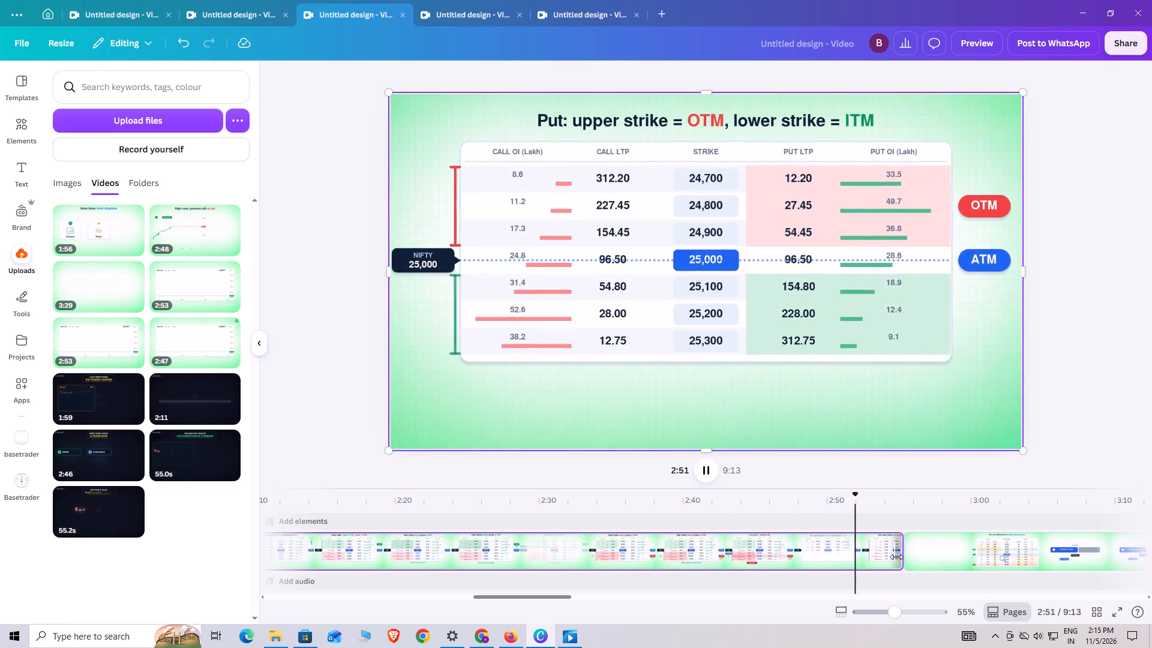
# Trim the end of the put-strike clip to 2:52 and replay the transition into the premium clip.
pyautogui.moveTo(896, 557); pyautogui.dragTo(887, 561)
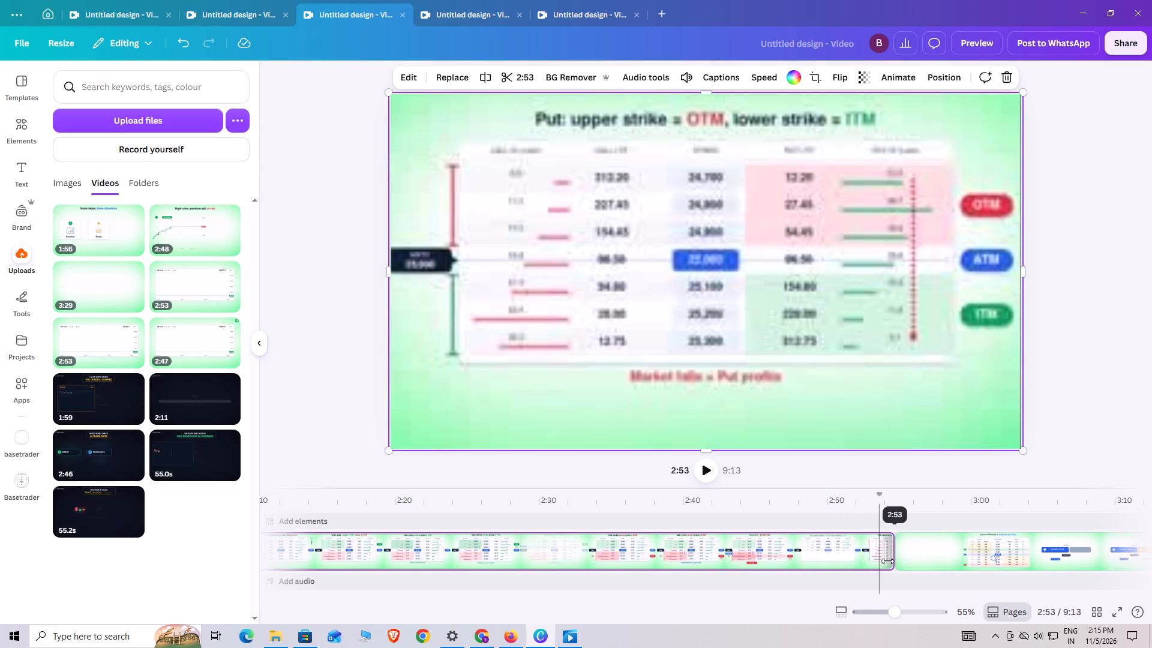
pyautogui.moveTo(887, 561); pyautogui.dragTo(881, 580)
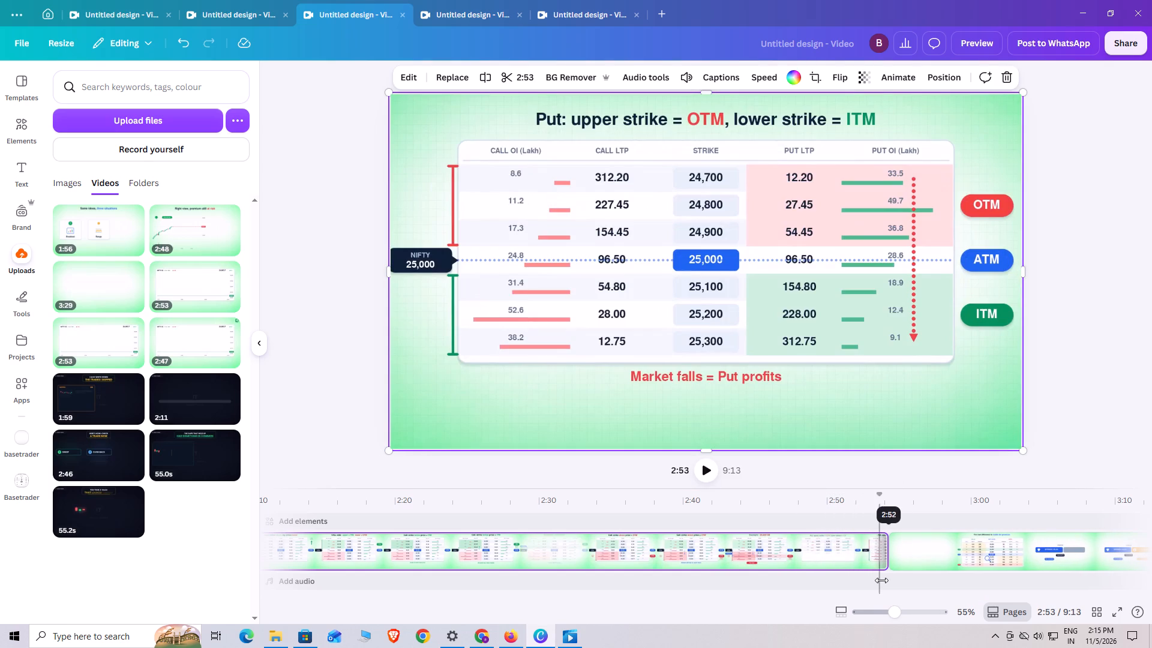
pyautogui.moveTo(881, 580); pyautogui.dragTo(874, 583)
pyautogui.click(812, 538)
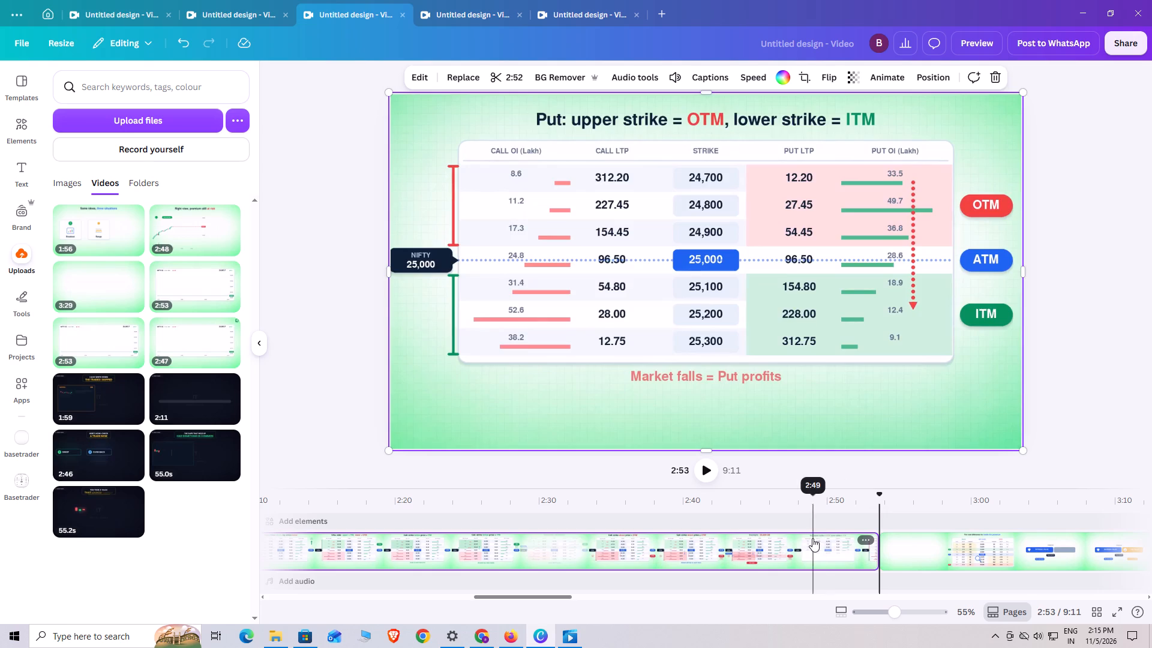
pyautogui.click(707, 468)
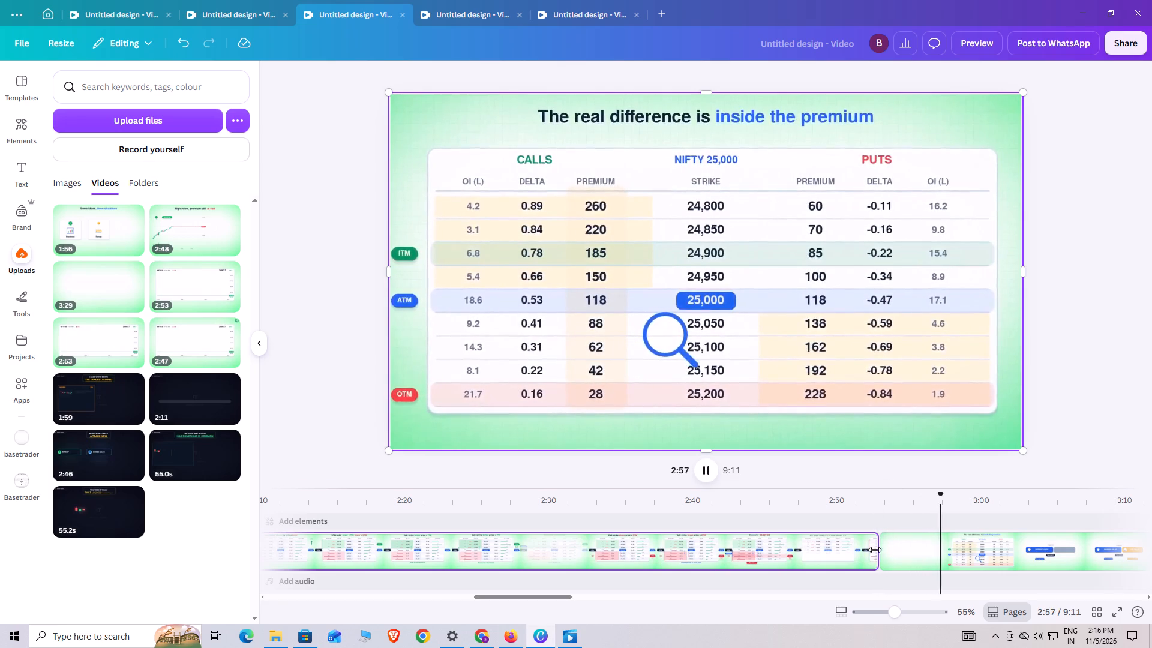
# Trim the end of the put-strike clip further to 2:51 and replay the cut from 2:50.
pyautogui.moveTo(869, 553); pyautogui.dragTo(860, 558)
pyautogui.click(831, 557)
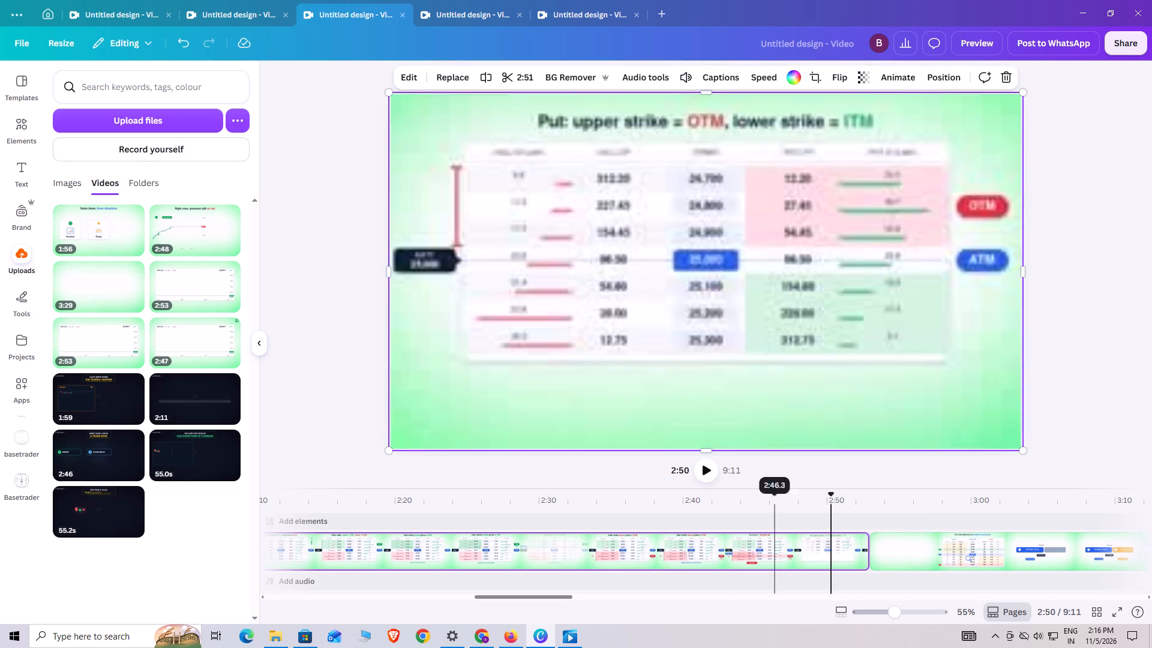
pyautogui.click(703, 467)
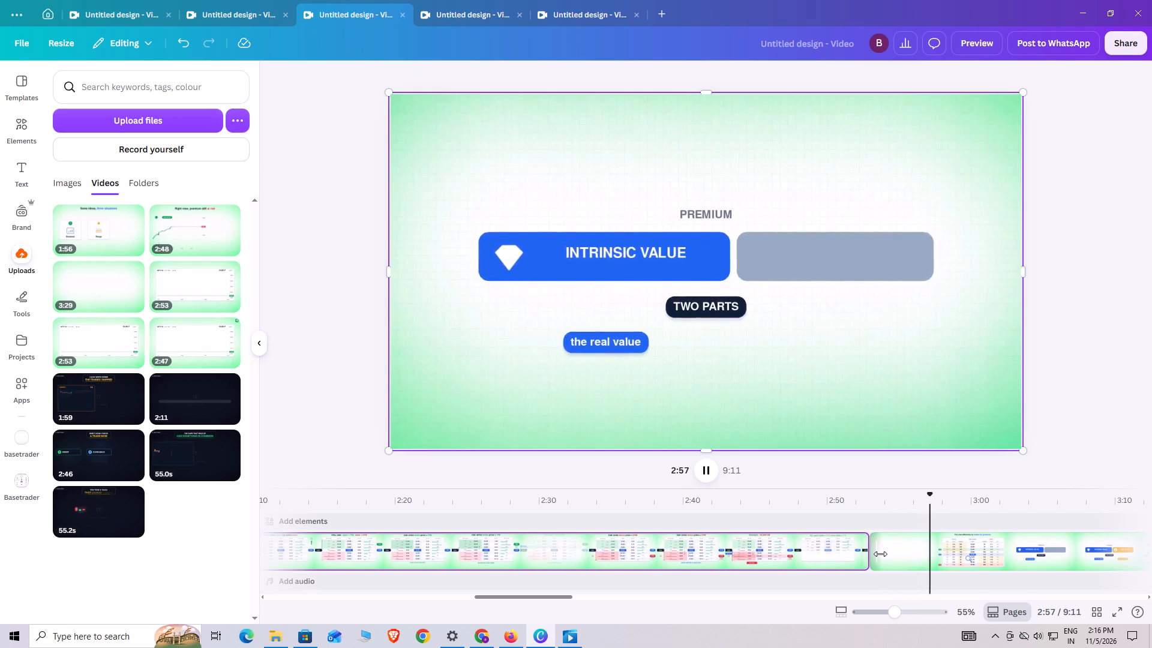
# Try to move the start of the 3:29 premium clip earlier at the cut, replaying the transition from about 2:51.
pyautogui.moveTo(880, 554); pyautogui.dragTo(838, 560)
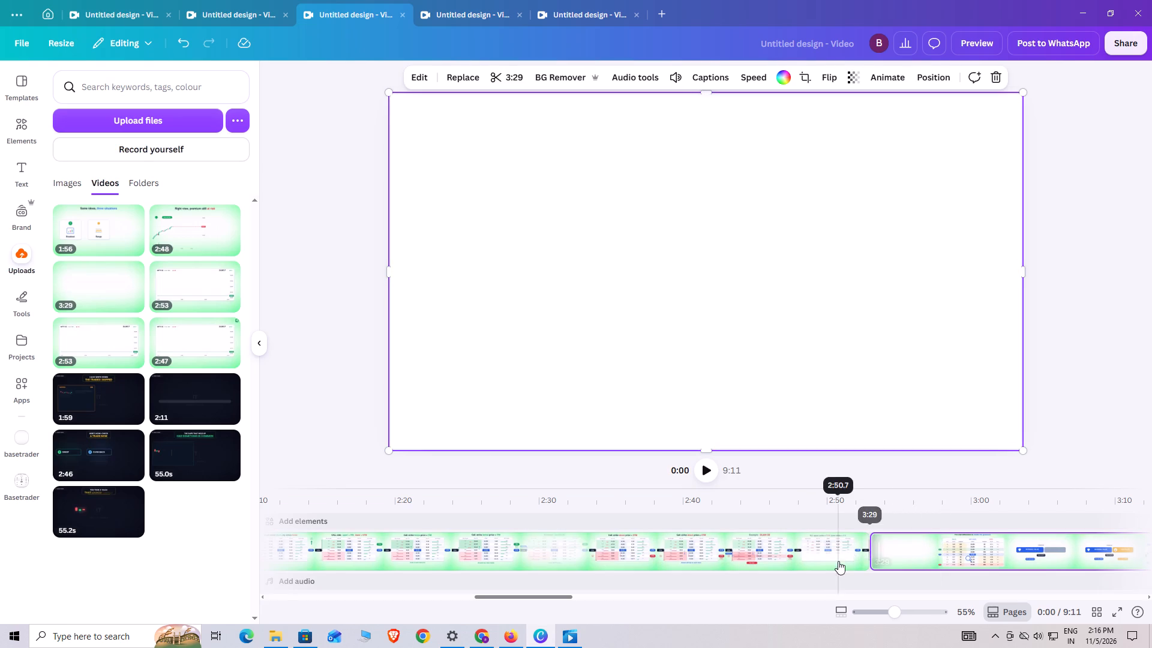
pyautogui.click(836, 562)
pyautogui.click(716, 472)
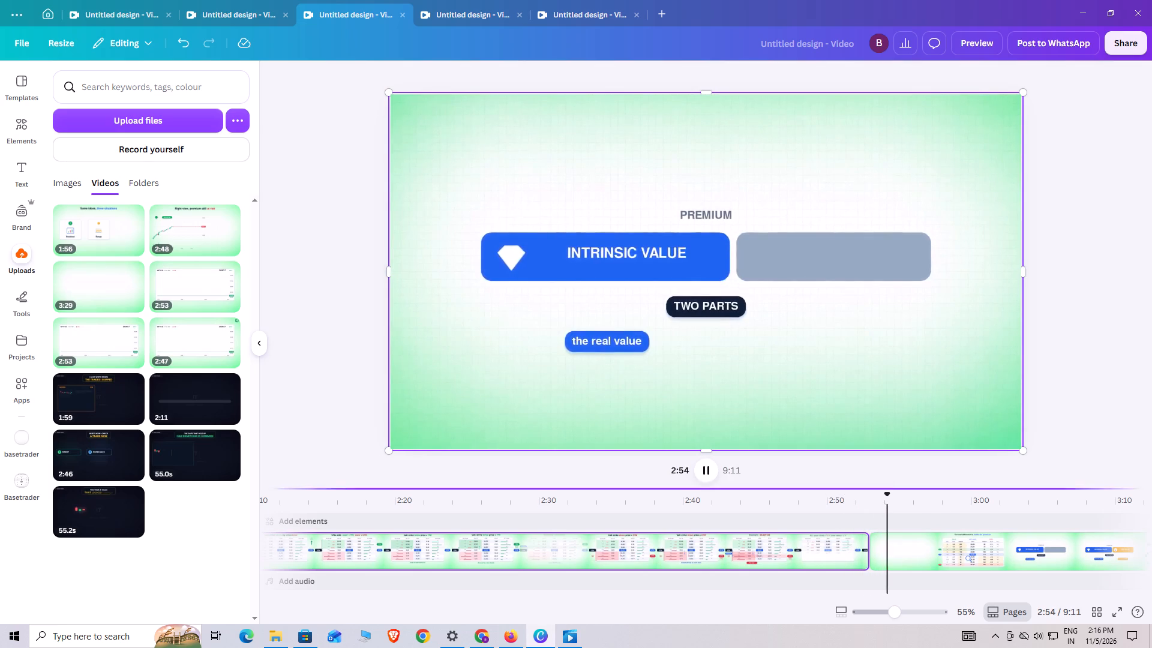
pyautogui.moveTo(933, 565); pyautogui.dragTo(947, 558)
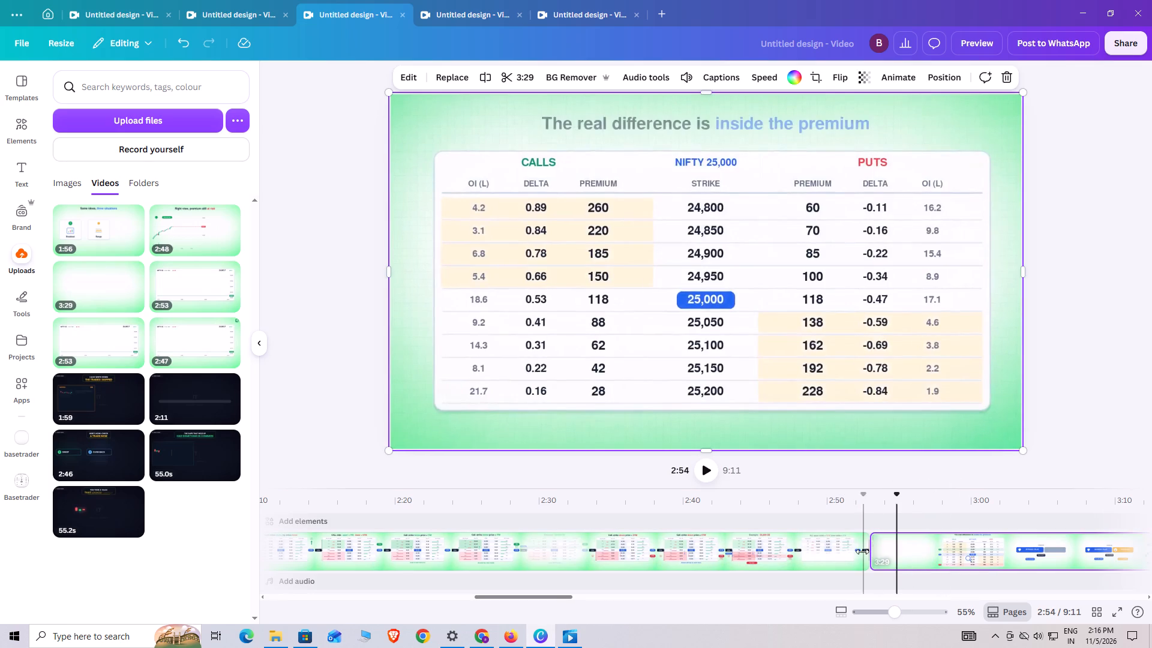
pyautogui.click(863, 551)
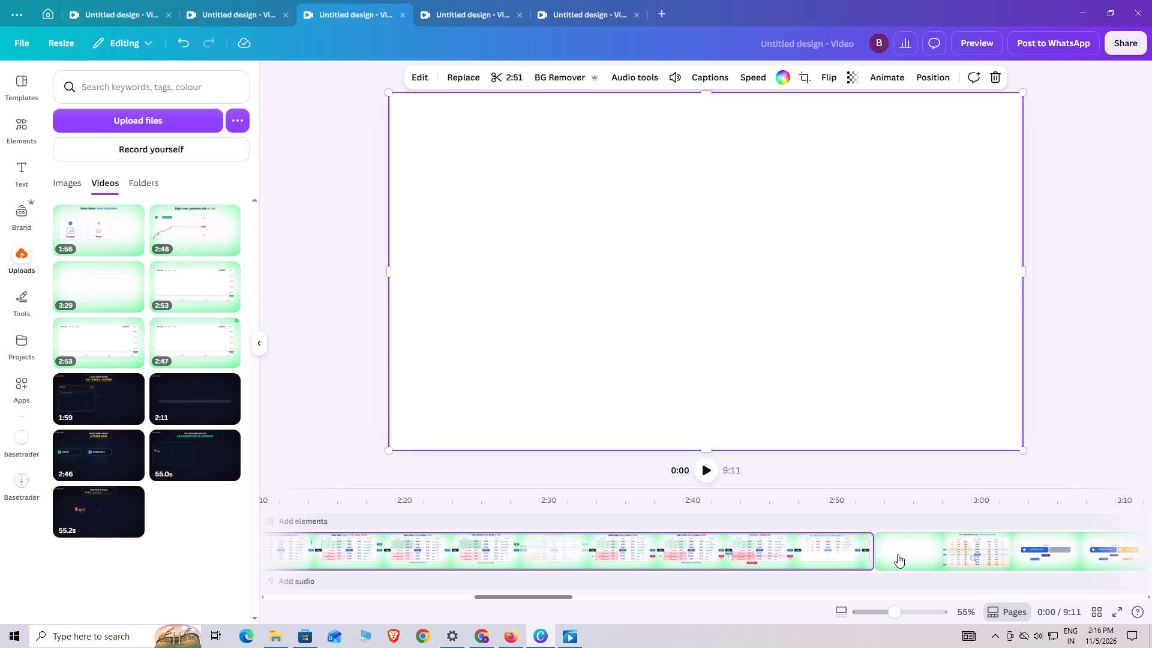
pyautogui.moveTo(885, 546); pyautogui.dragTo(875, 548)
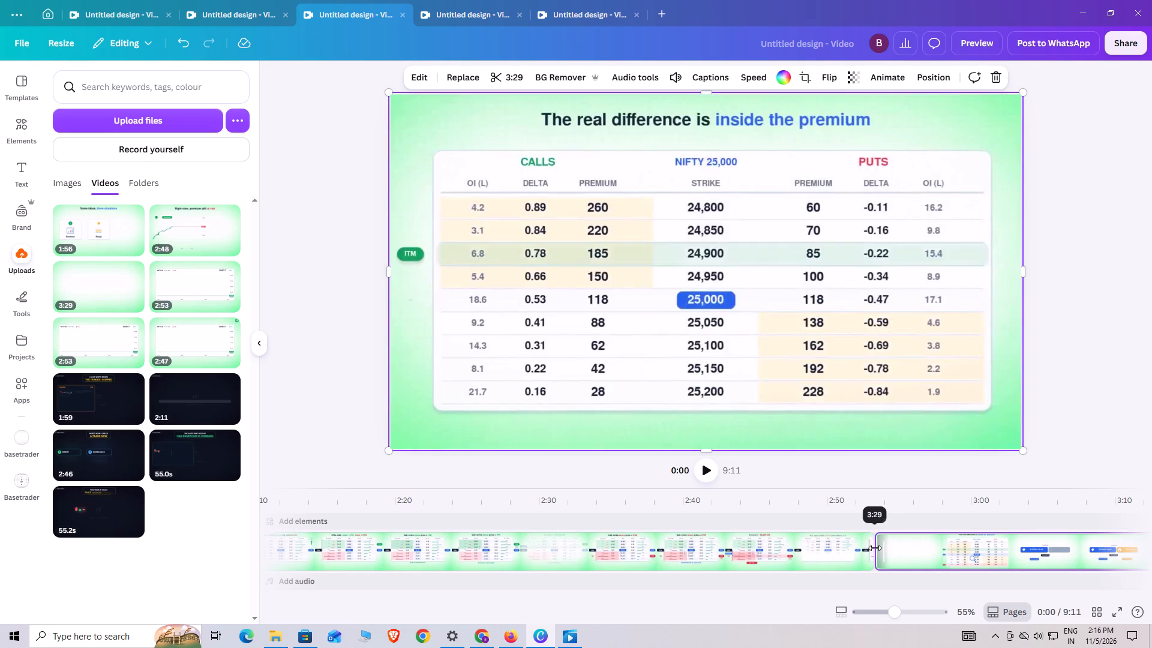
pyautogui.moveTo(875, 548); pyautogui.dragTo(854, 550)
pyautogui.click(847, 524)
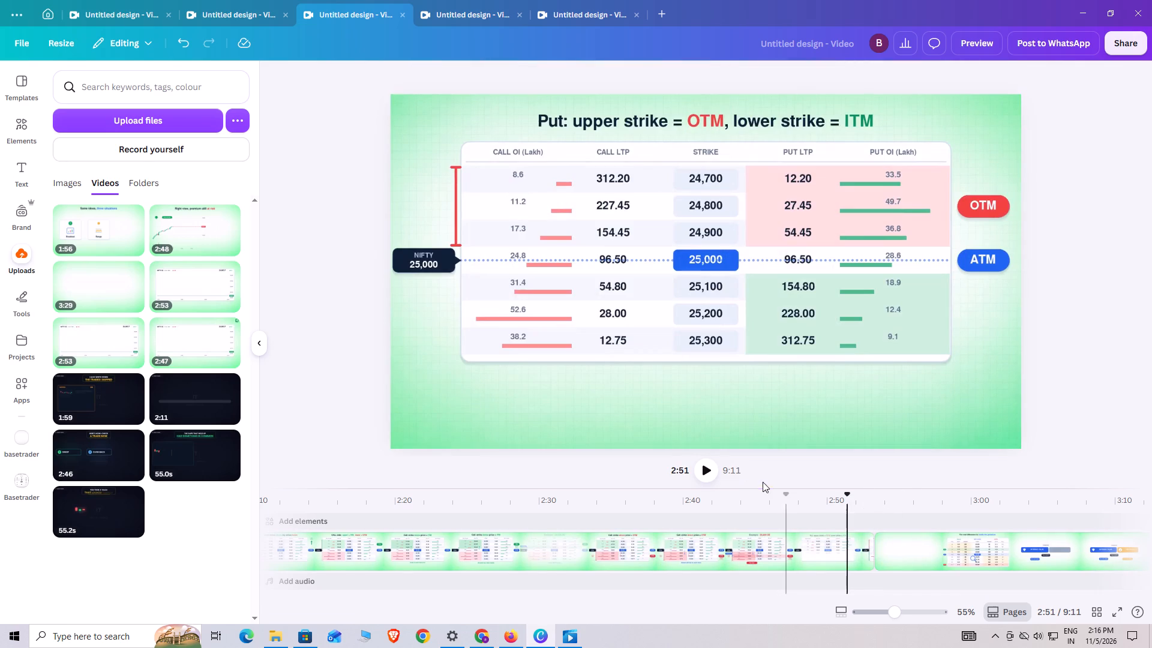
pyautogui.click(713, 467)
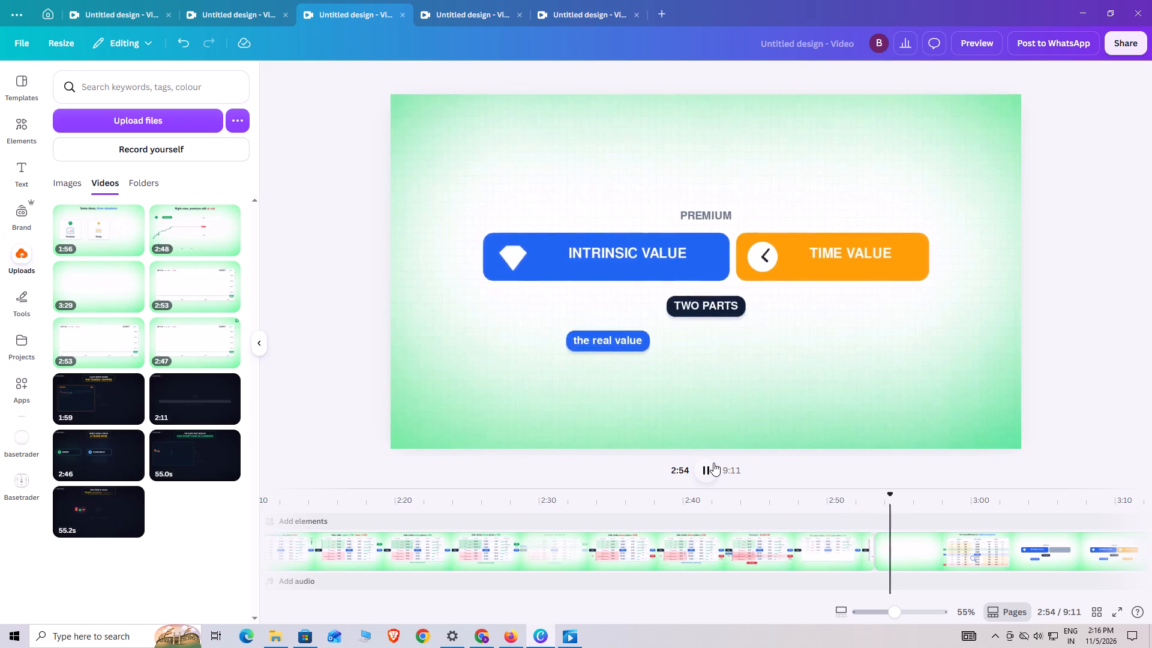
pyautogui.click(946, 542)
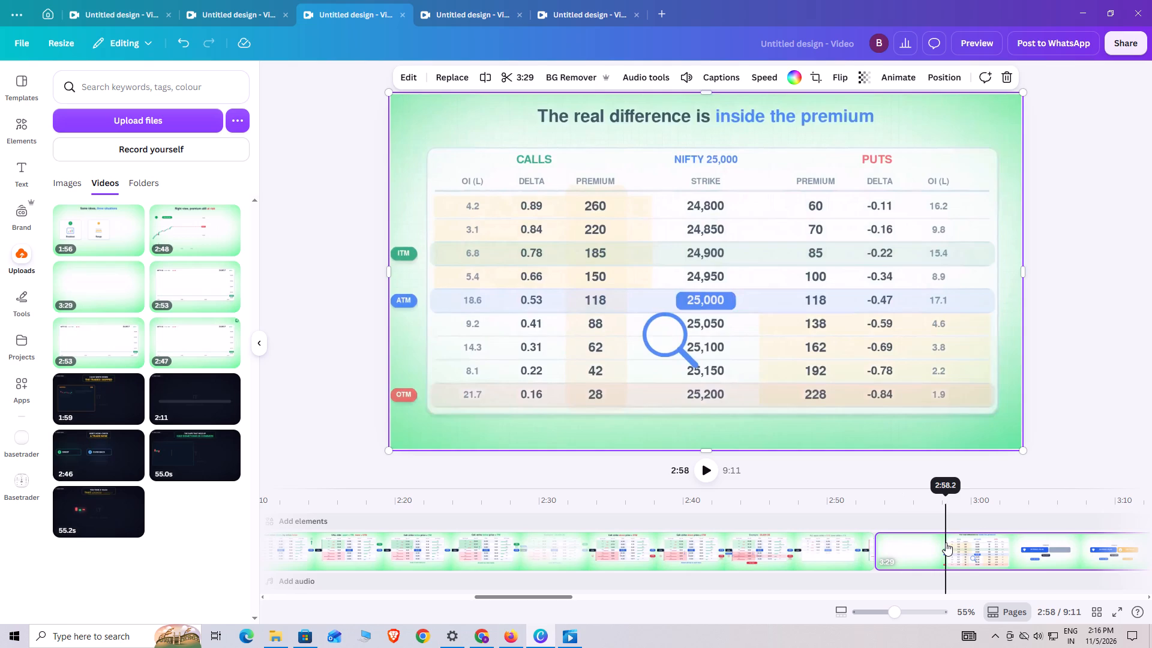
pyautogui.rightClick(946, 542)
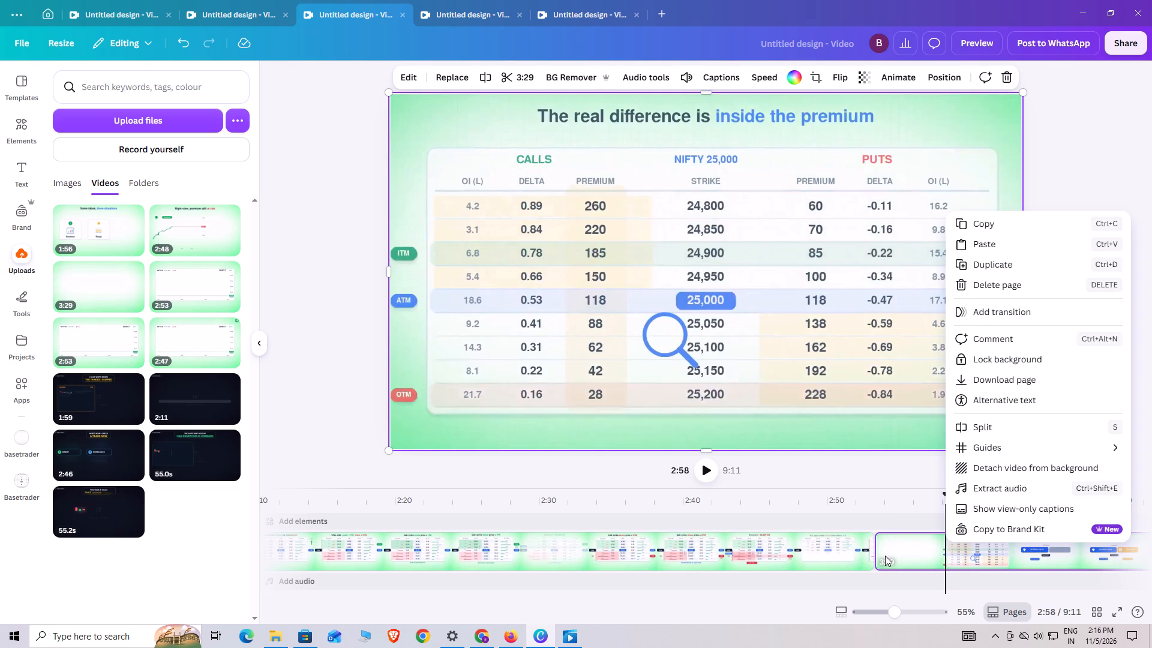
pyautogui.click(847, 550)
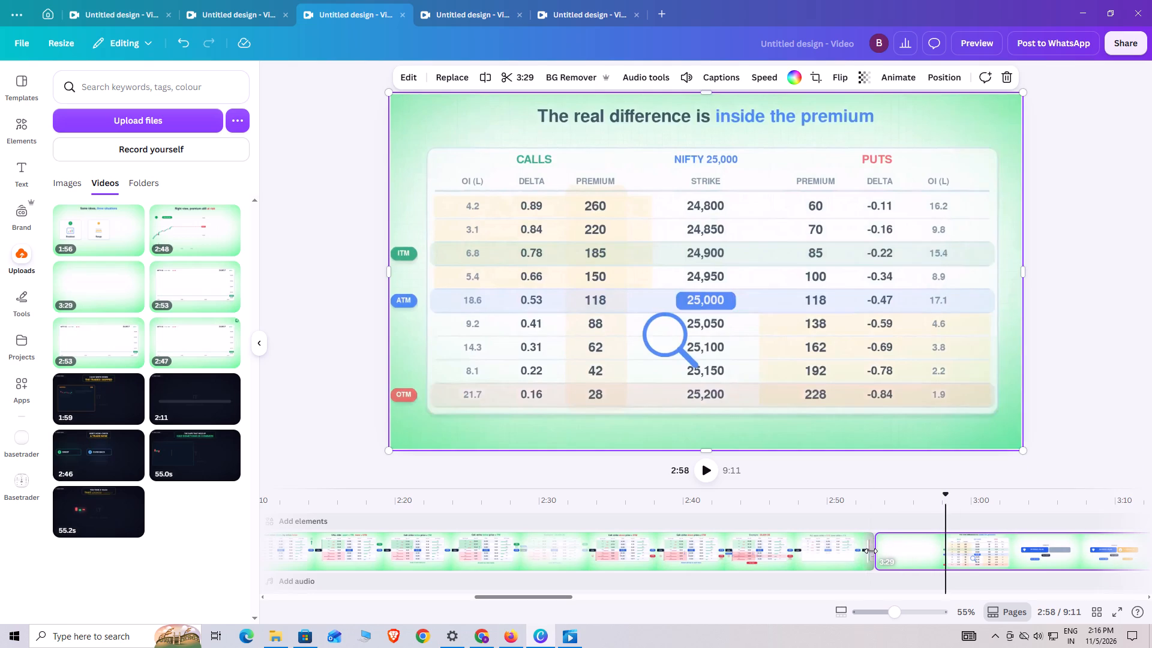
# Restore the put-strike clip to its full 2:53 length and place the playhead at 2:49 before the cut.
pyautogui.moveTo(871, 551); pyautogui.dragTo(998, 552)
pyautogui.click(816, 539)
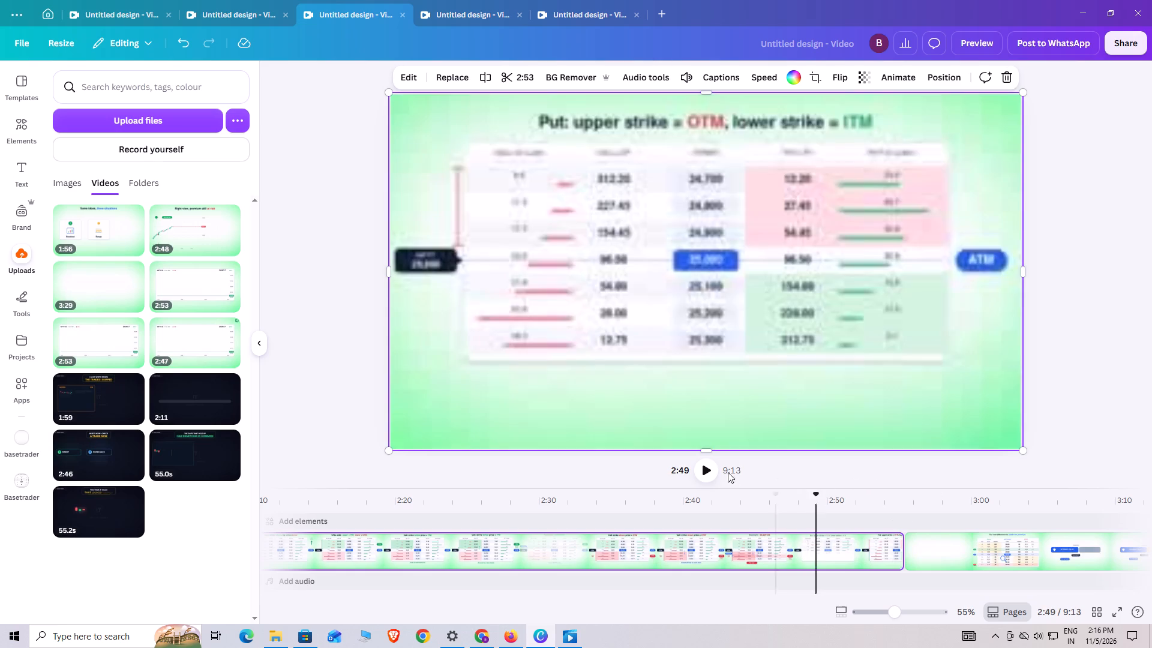
# Replay the cut from the put-strike clip into the premium clip, first from 2:49 and again from 2:48.
pyautogui.click(716, 467)
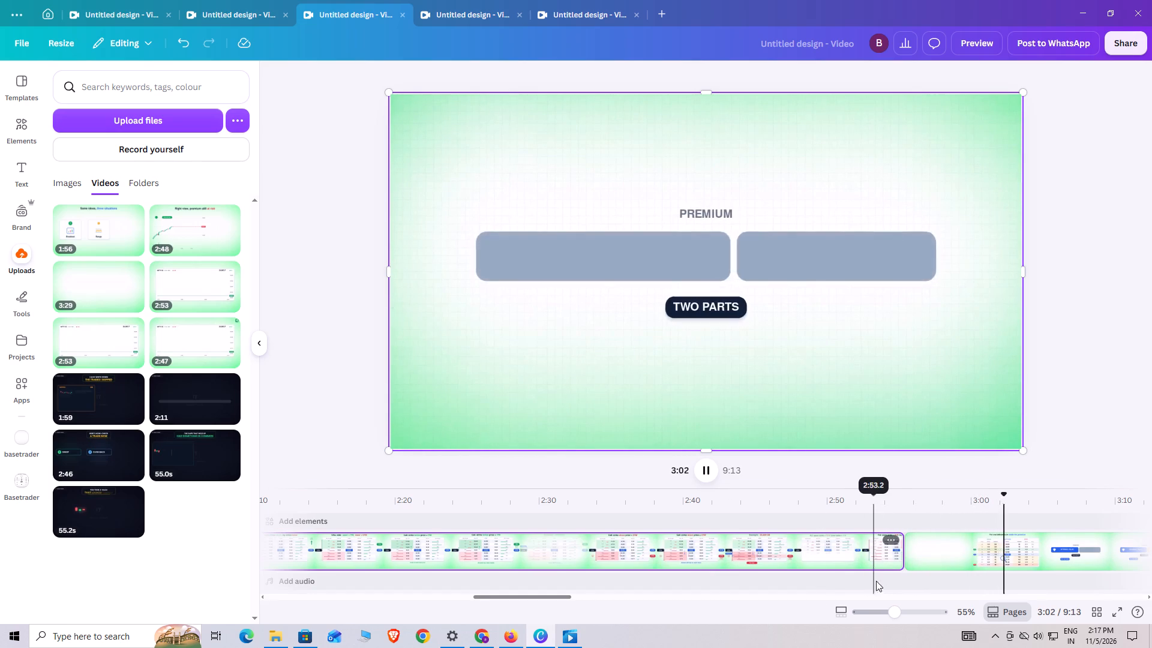
pyautogui.click(877, 587)
pyautogui.click(802, 557)
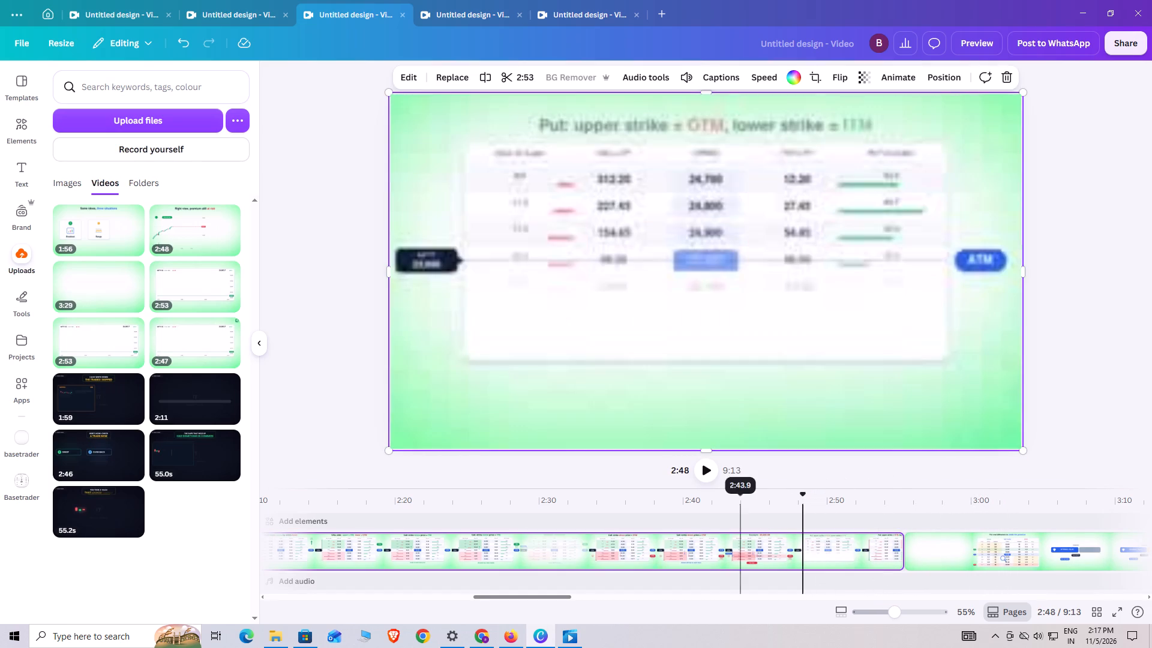
pyautogui.click(707, 472)
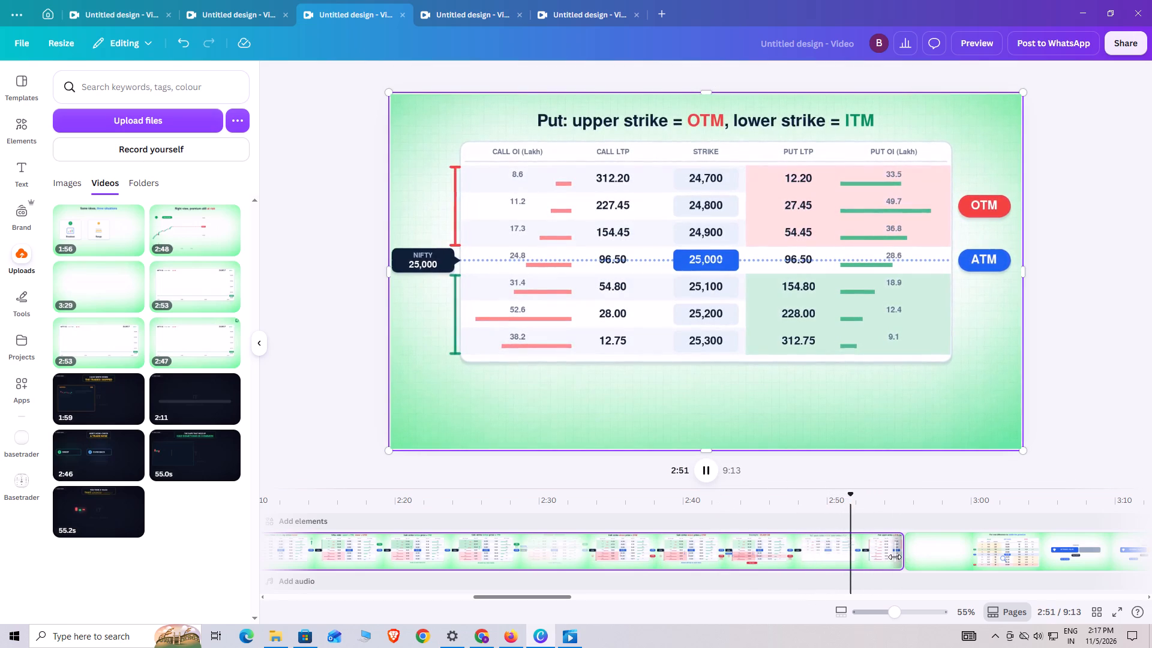
# Trim the end of the put-strike clip in small increments to 2:51, replaying the transition into the premium clip.
pyautogui.moveTo(895, 557); pyautogui.dragTo(889, 559)
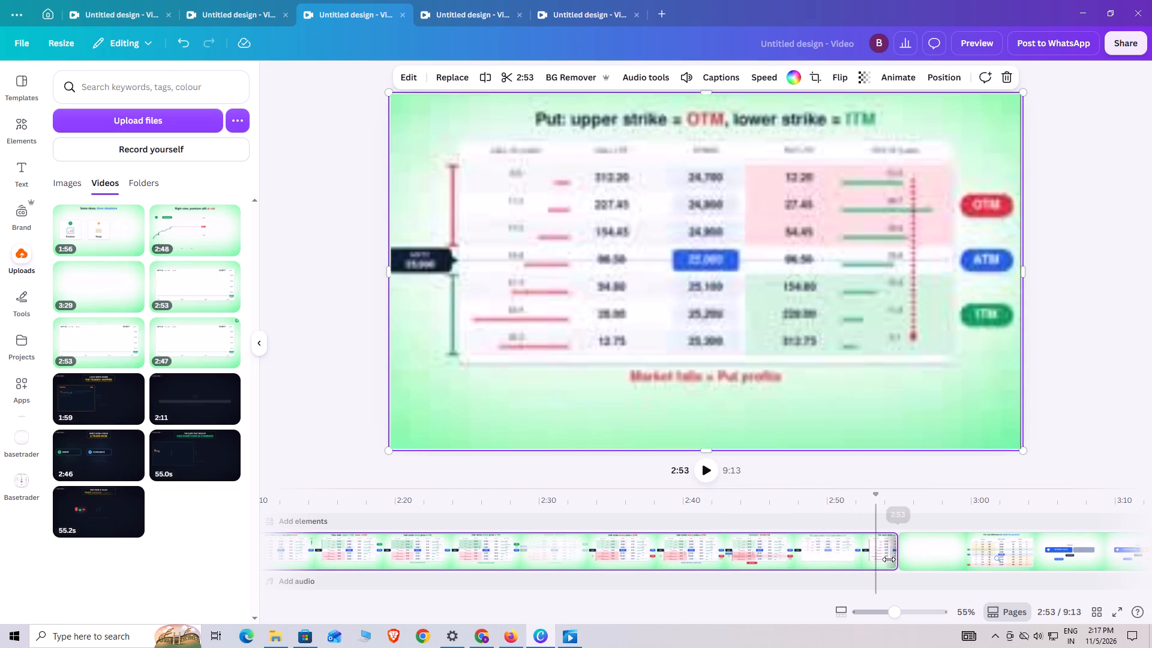
pyautogui.moveTo(889, 559); pyautogui.dragTo(869, 567)
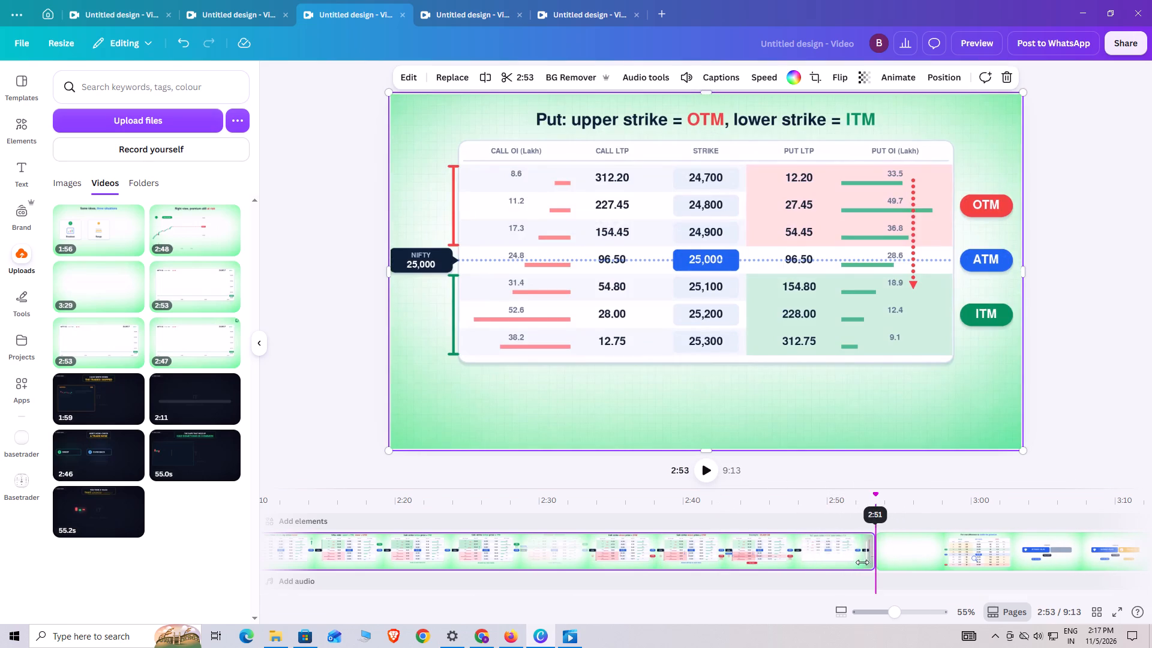
pyautogui.click(857, 562)
pyautogui.click(704, 469)
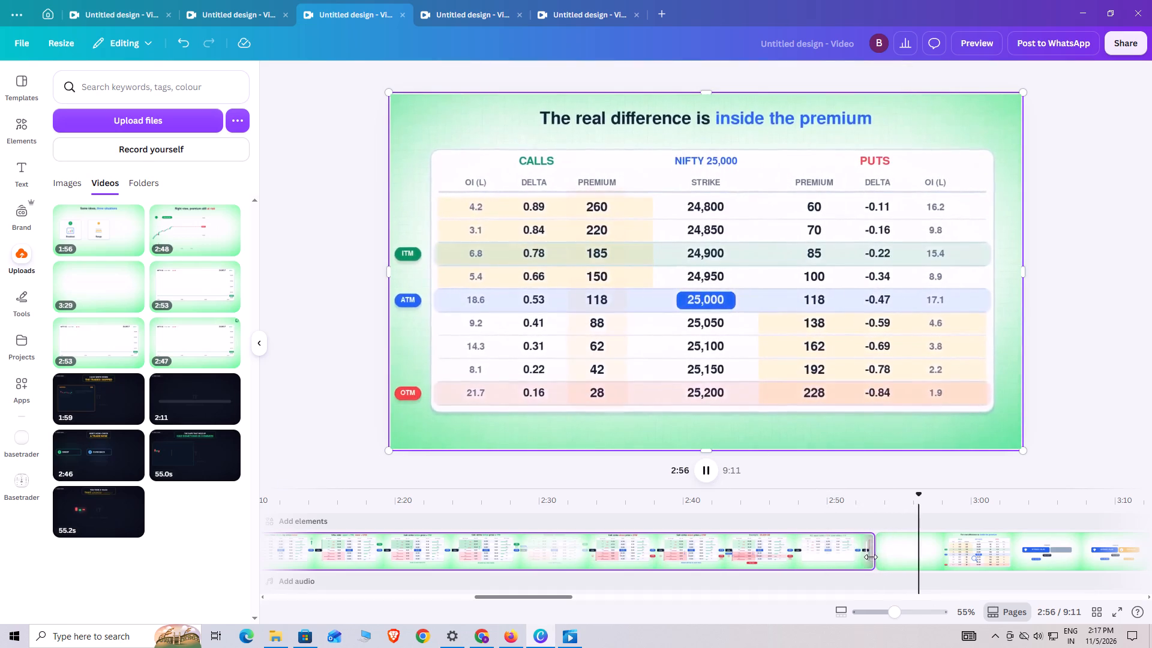
pyautogui.moveTo(866, 556); pyautogui.dragTo(860, 559)
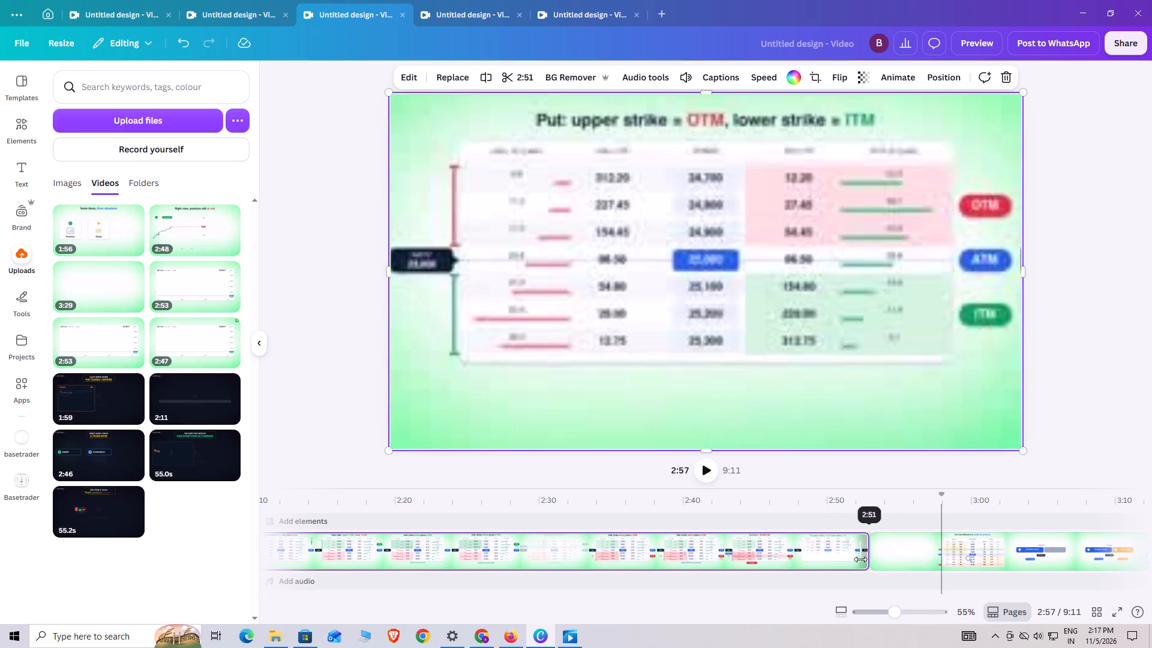
pyautogui.moveTo(860, 559); pyautogui.dragTo(859, 566)
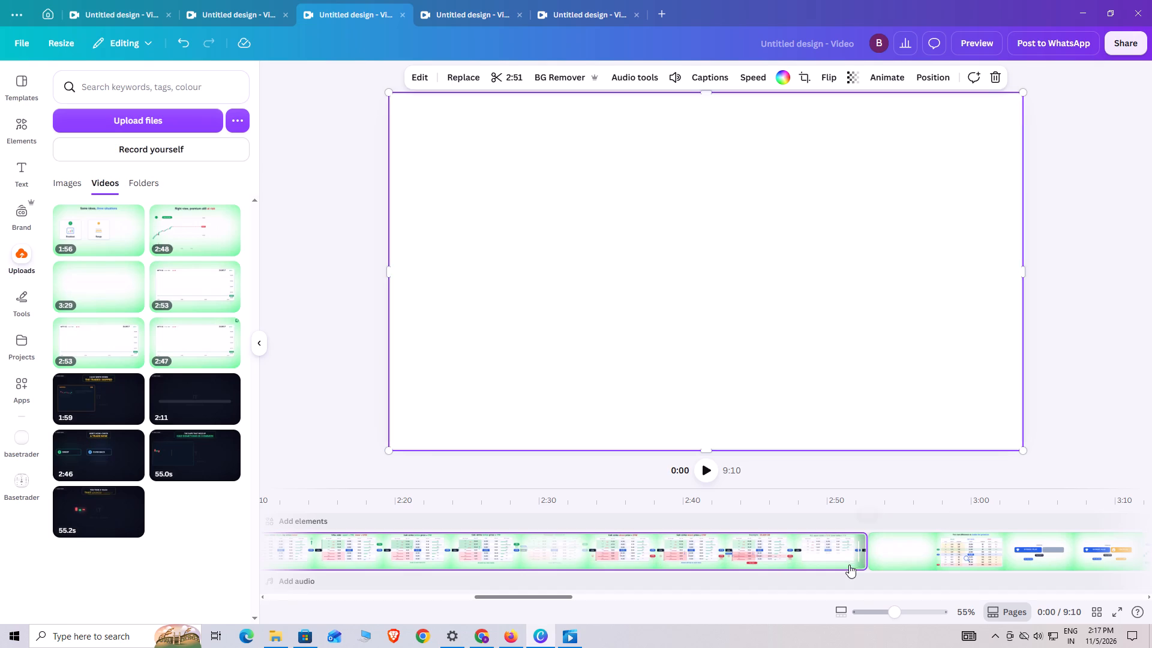
pyautogui.click(848, 566)
pyautogui.click(706, 471)
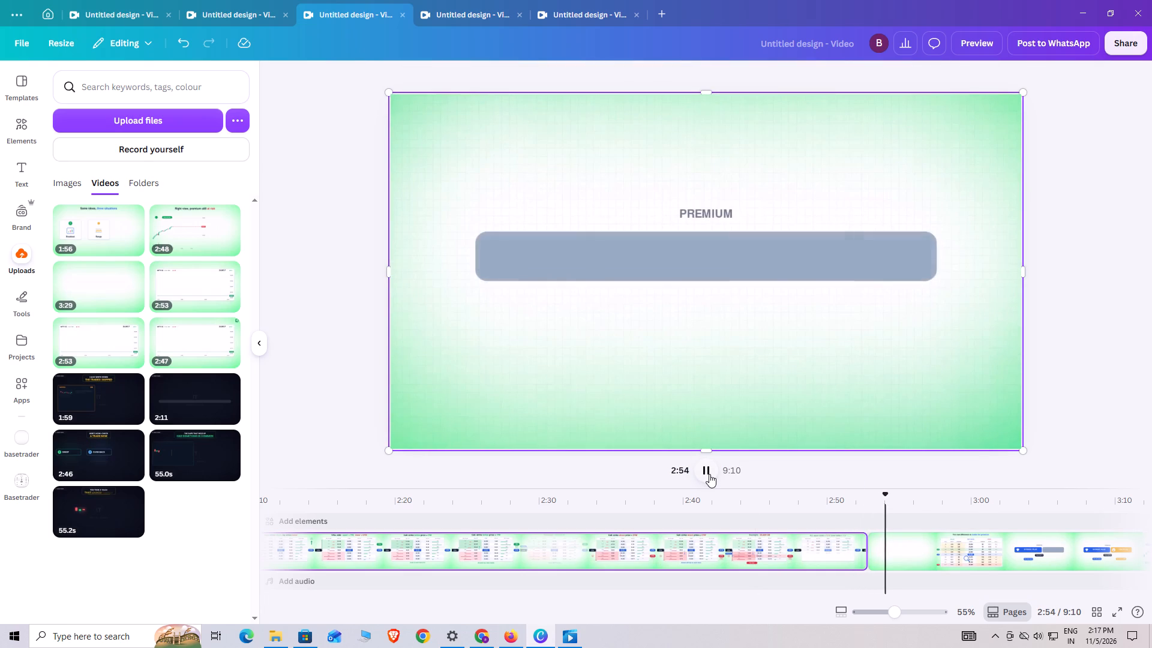
# Delete the premium clip that follows the put-strike clip and insert a fresh copy of the 3:29 uploaded video in its place.
pyautogui.rightClick(906, 553)
pyautogui.click(967, 299)
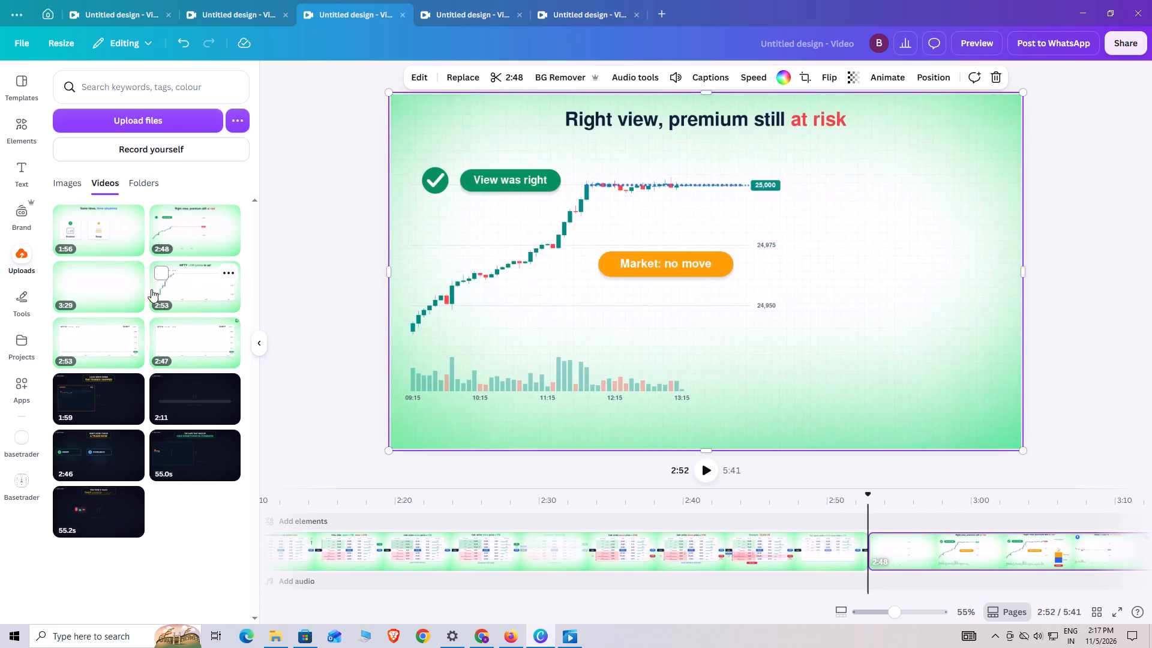
pyautogui.click(116, 295)
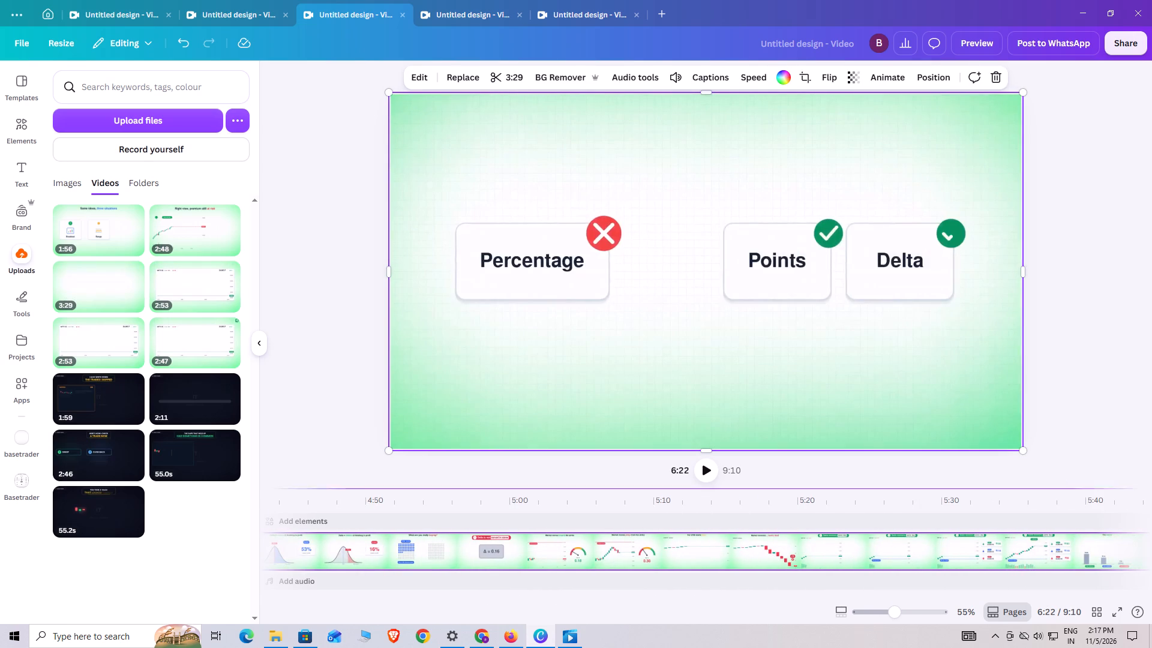
# Bring the playhead back to 2:48, just before the cut, and play the transition into the reinserted premium clip.
pyautogui.click(485, 521)
pyautogui.moveTo(479, 498); pyautogui.dragTo(208, 506)
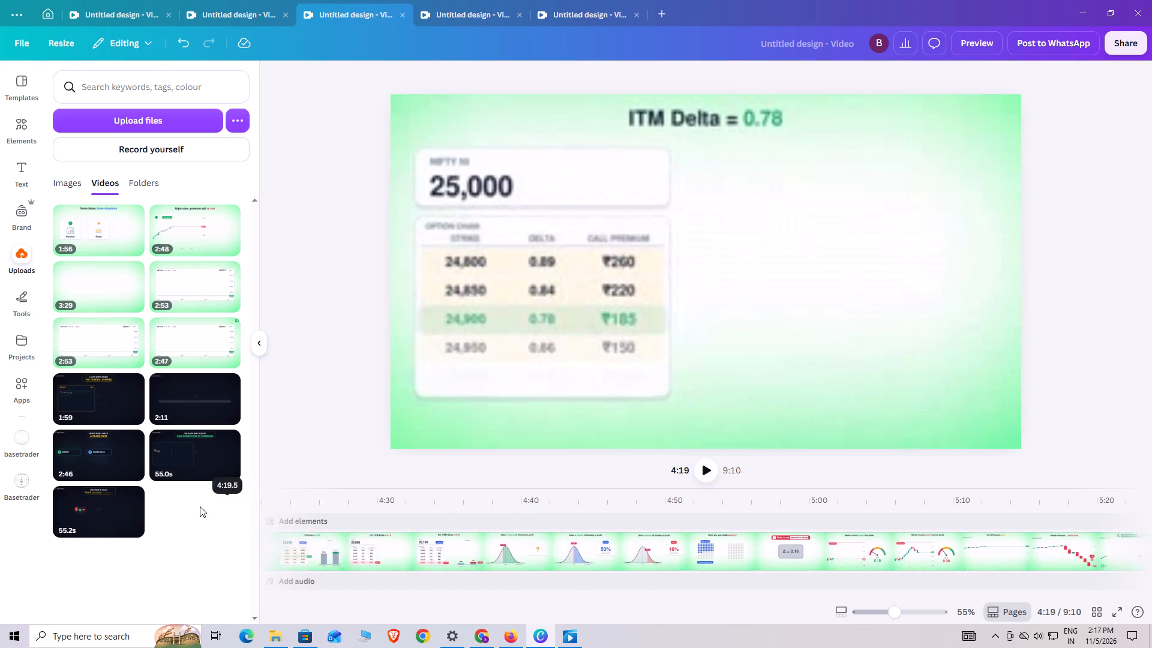
pyautogui.click(207, 508)
pyautogui.click(425, 502)
pyautogui.moveTo(427, 497); pyautogui.dragTo(407, 497)
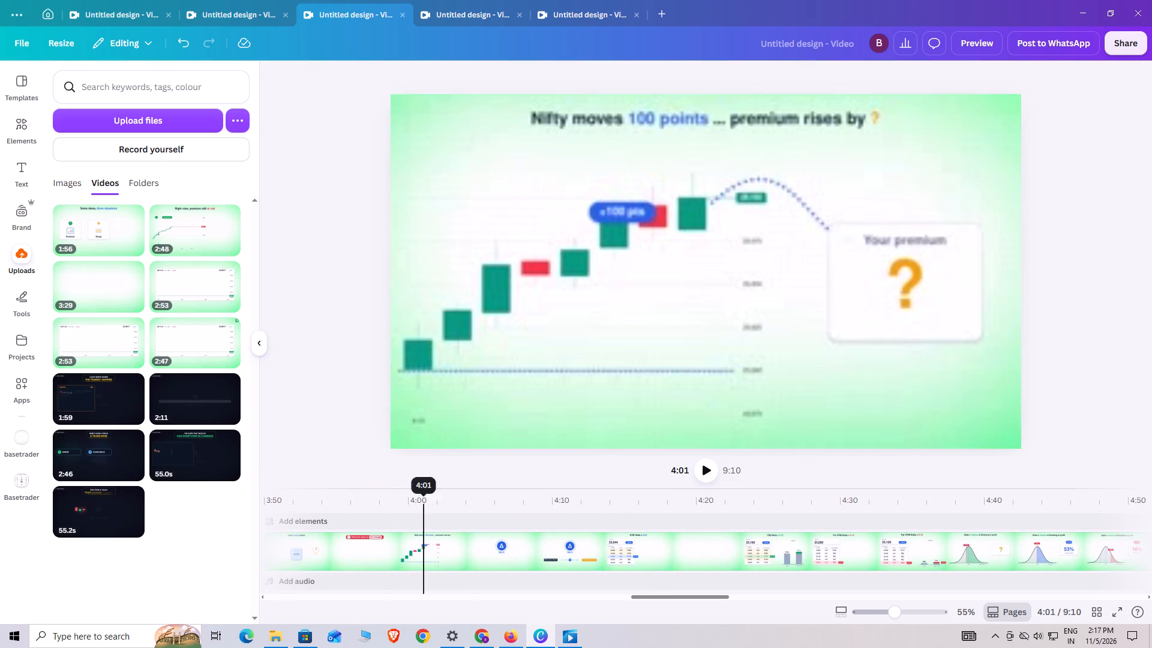
pyautogui.moveTo(407, 497); pyautogui.dragTo(157, 523)
pyautogui.rightClick(156, 522)
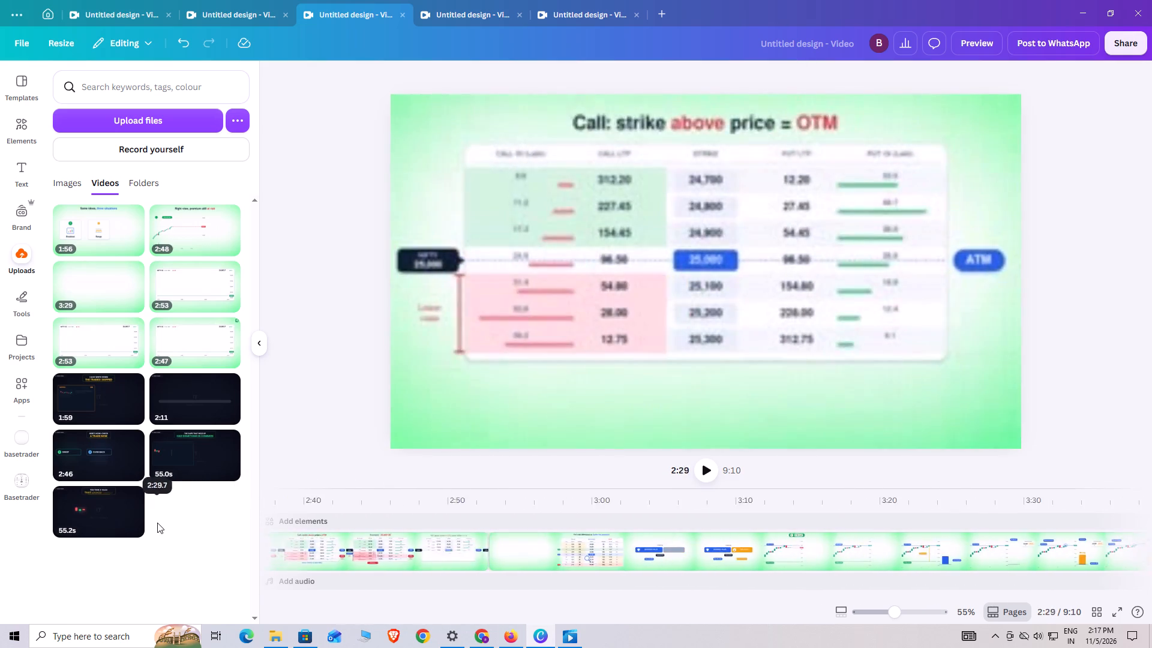
pyautogui.moveTo(157, 523); pyautogui.dragTo(243, 558)
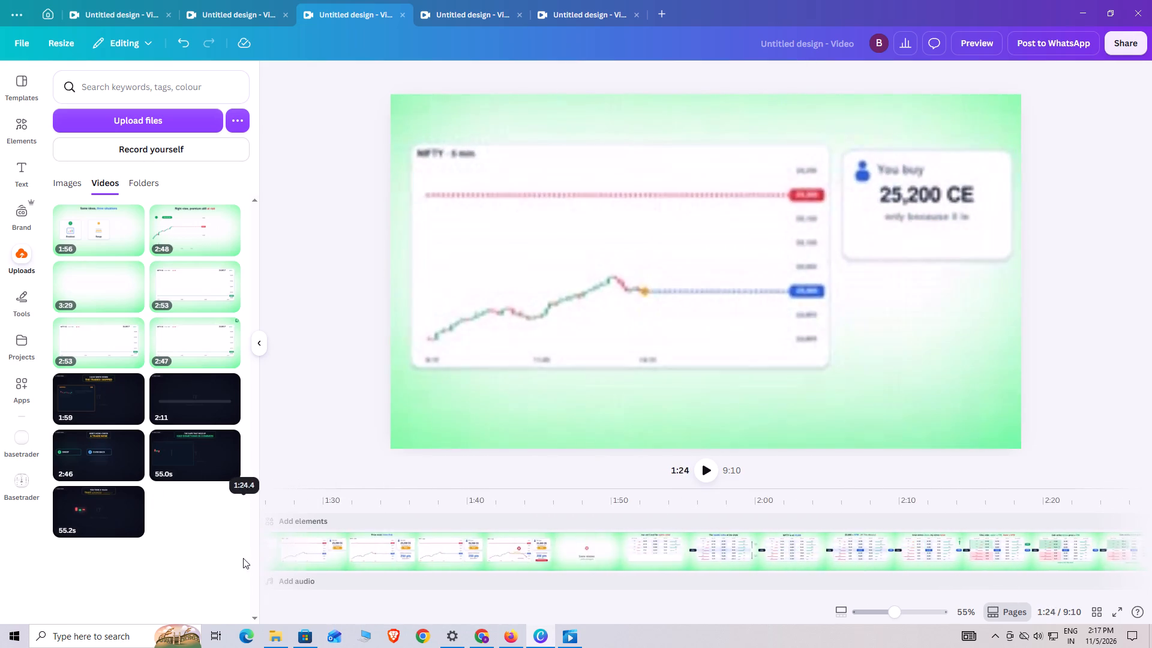
pyautogui.moveTo(243, 558); pyautogui.dragTo(248, 565)
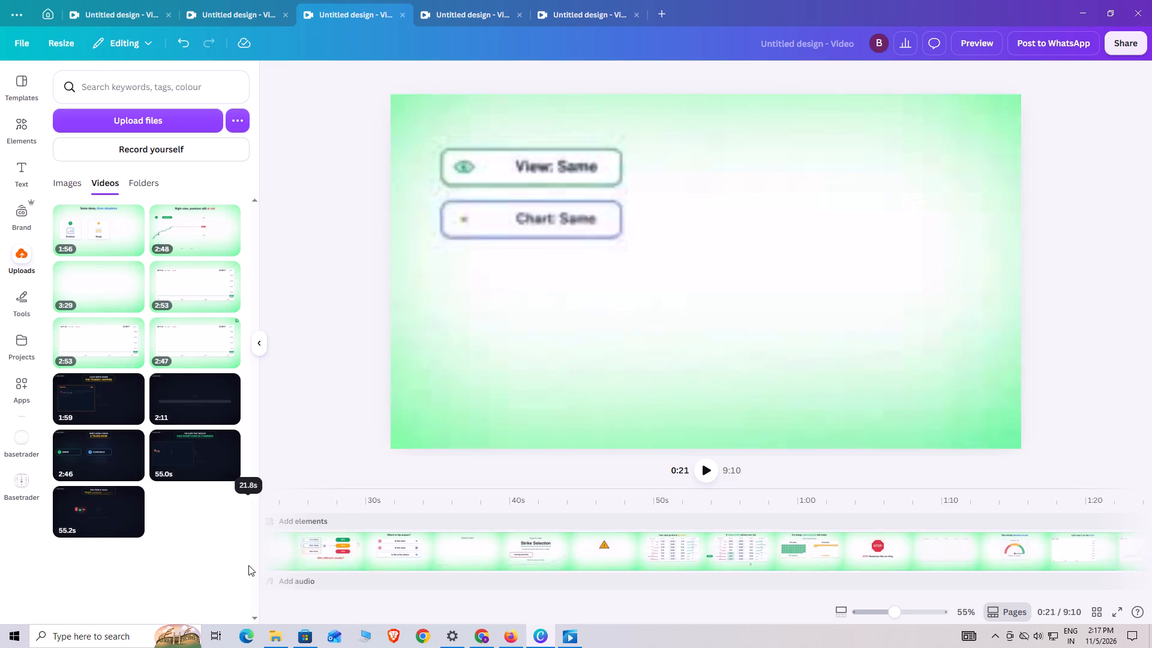
pyautogui.moveTo(248, 565); pyautogui.dragTo(502, 589)
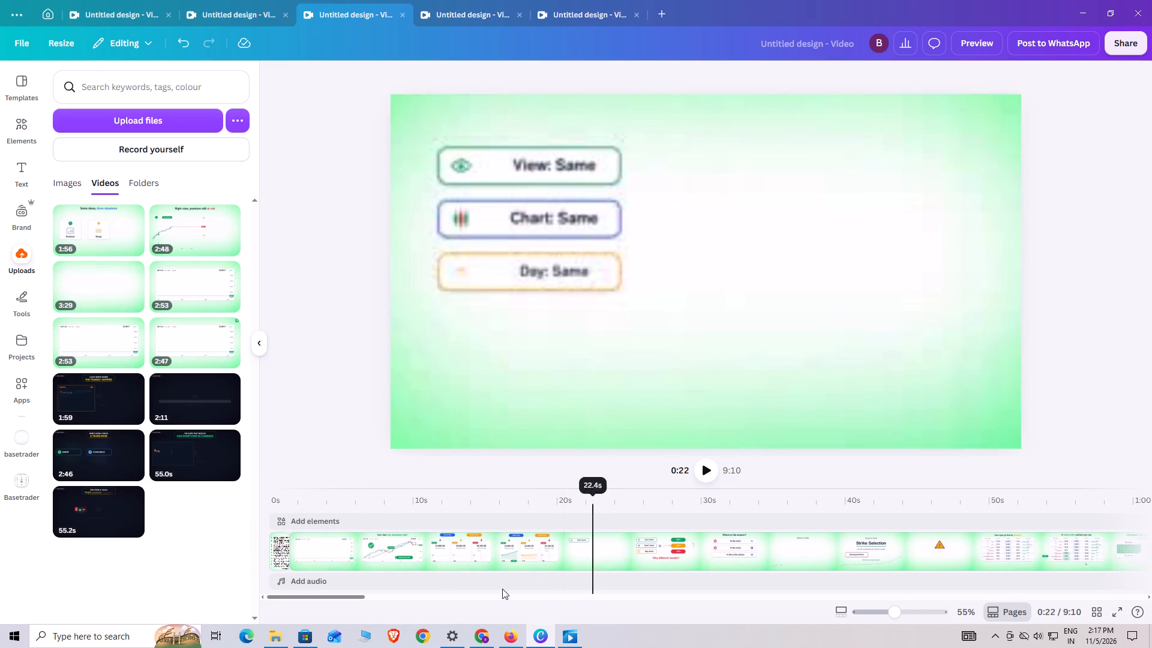
pyautogui.moveTo(502, 589); pyautogui.dragTo(1151, 616)
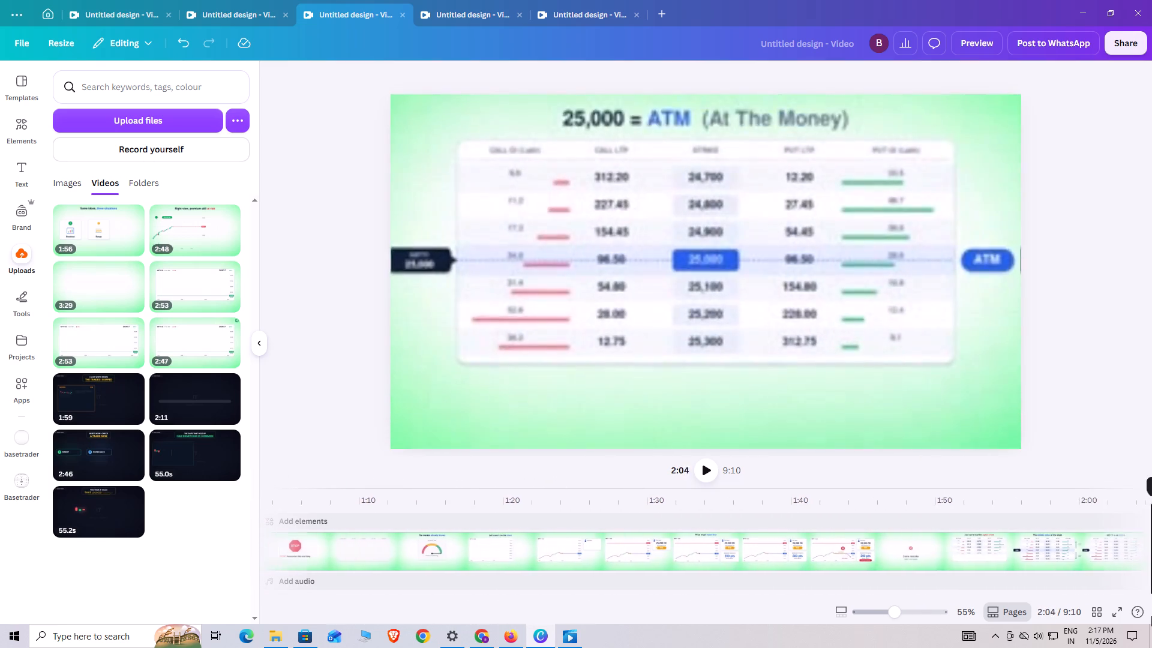
pyautogui.moveTo(1151, 616); pyautogui.dragTo(960, 601)
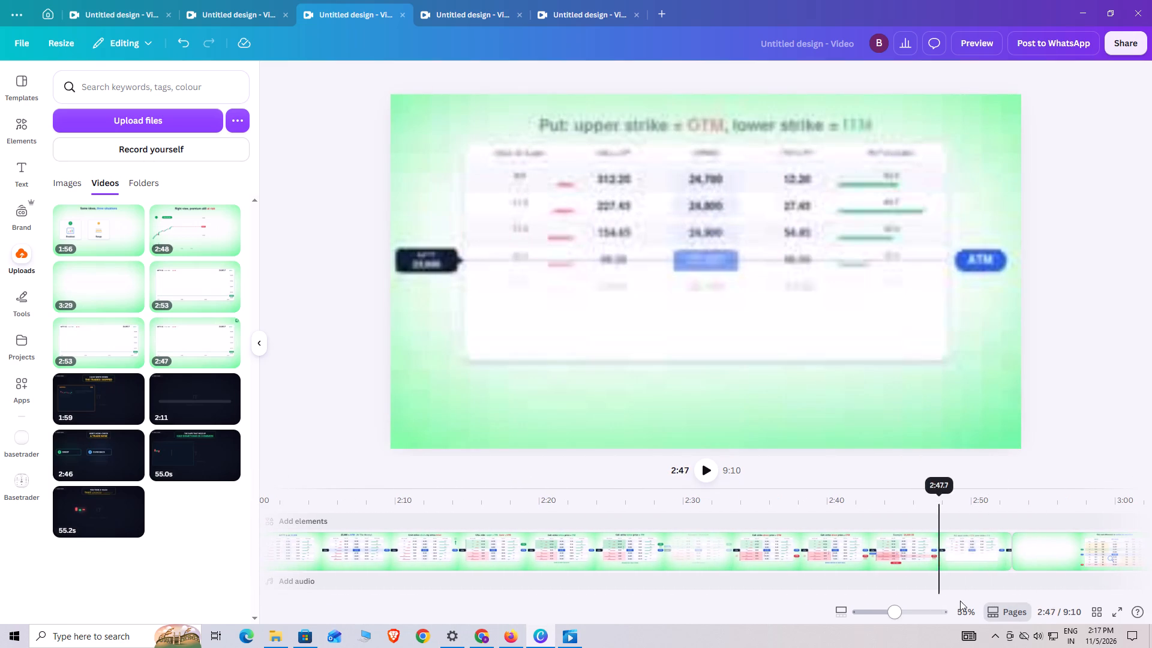
pyautogui.moveTo(960, 601); pyautogui.dragTo(955, 605)
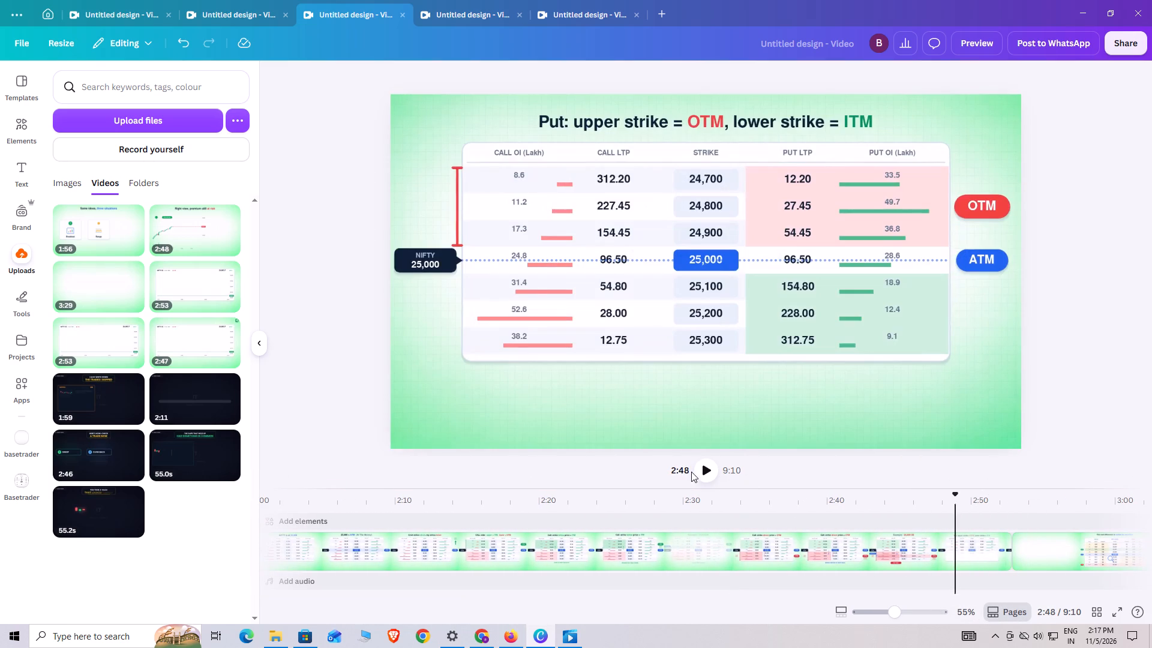
pyautogui.click(700, 469)
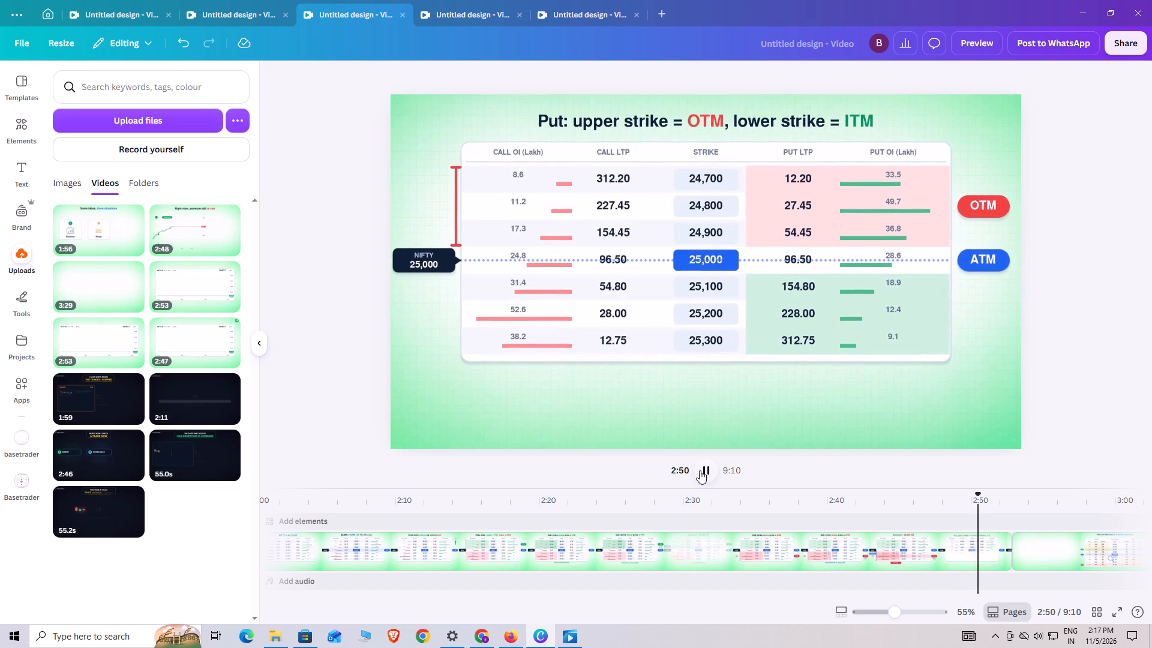
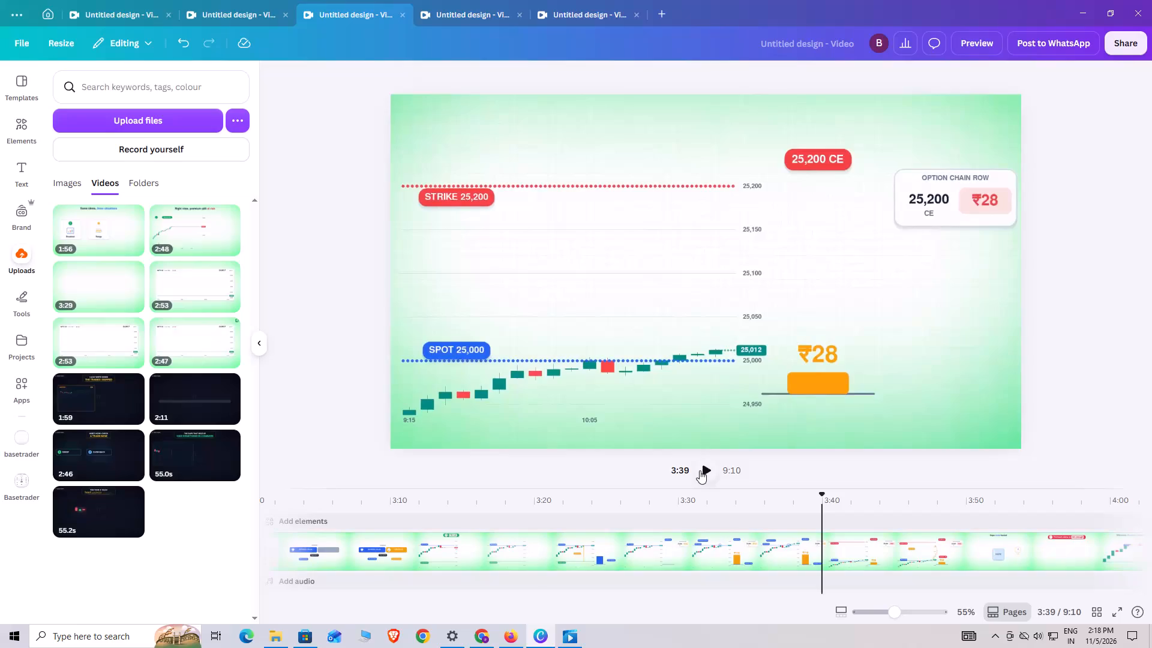
# Play the reinserted premium clip from 3:39 into the ATM Delta option-chain scene, pausing at 4:13.
pyautogui.click(700, 470)
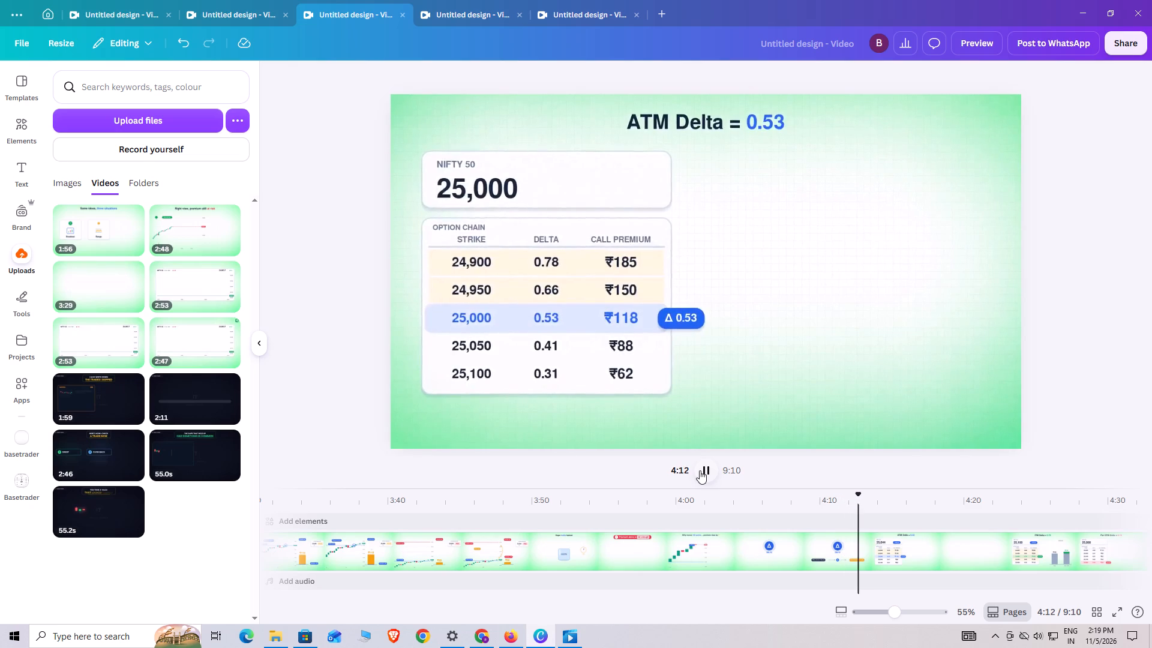
pyautogui.click(700, 470)
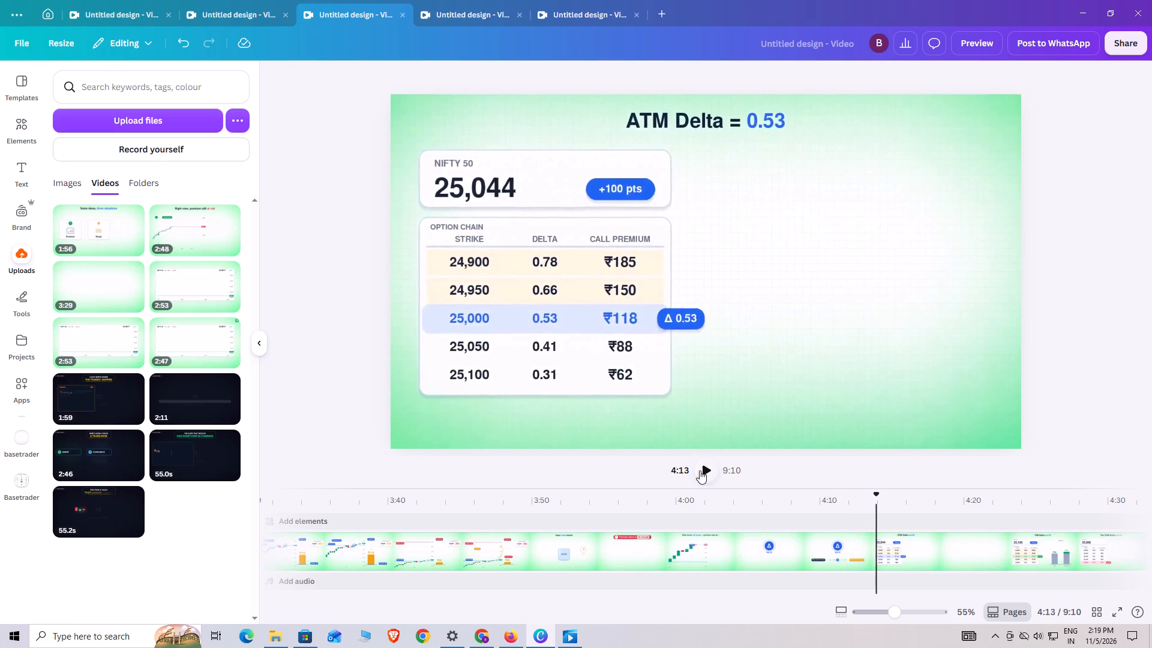
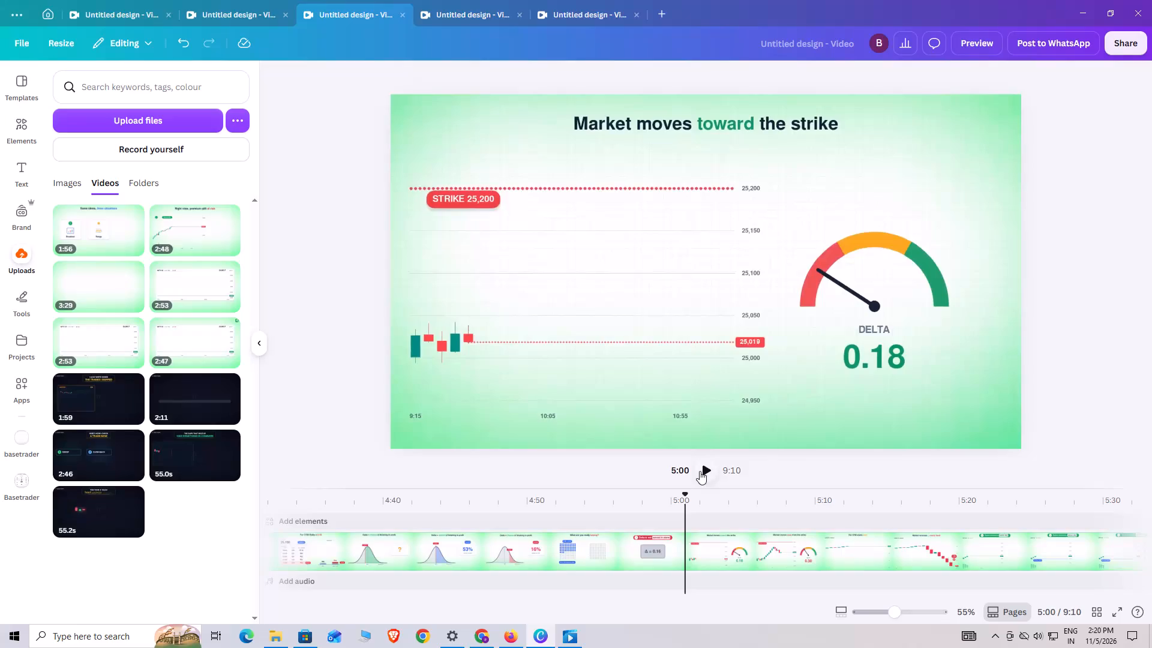
# Play the video from 5:00 to review the delta gauge scene where the market moves toward the 25,200 strike.
pyautogui.click(700, 471)
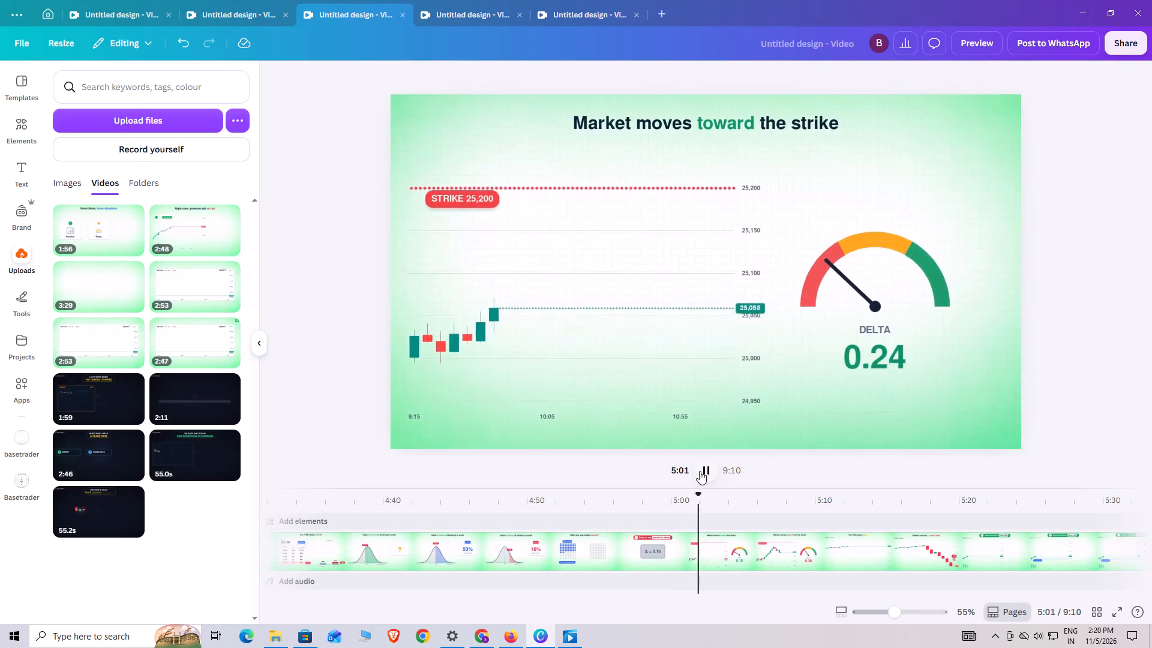
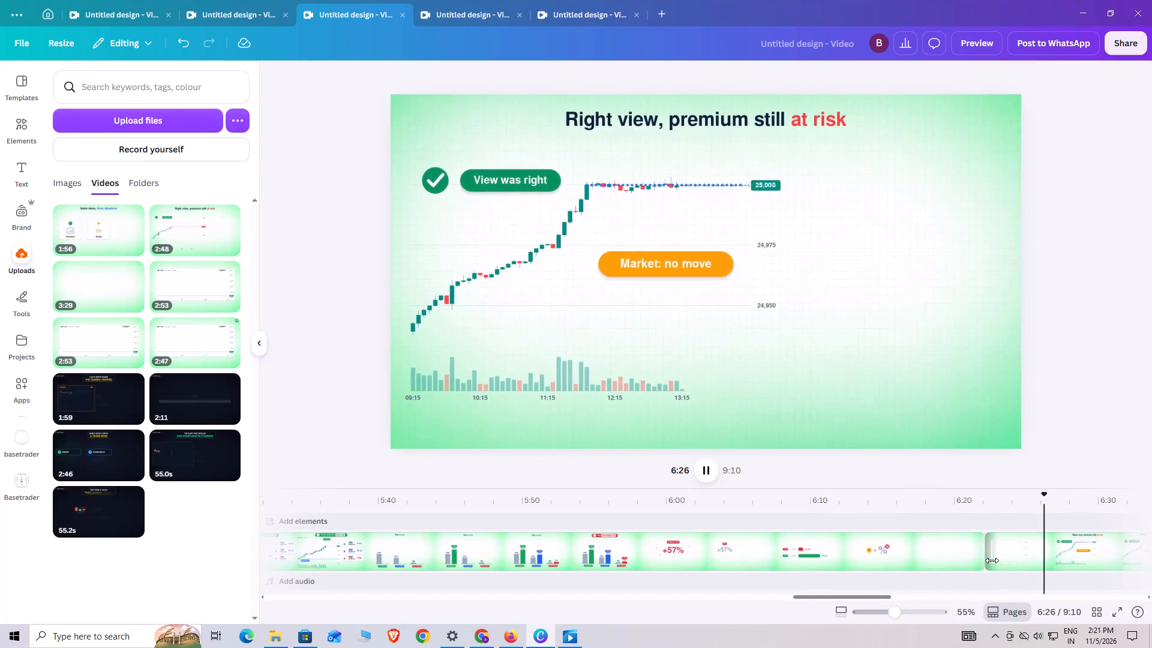
# Play the last seconds of the 3:29 clip through its cut to the "Right view, premium still at risk" scene.
pyautogui.moveTo(977, 557); pyautogui.dragTo(985, 556)
pyautogui.click(907, 561)
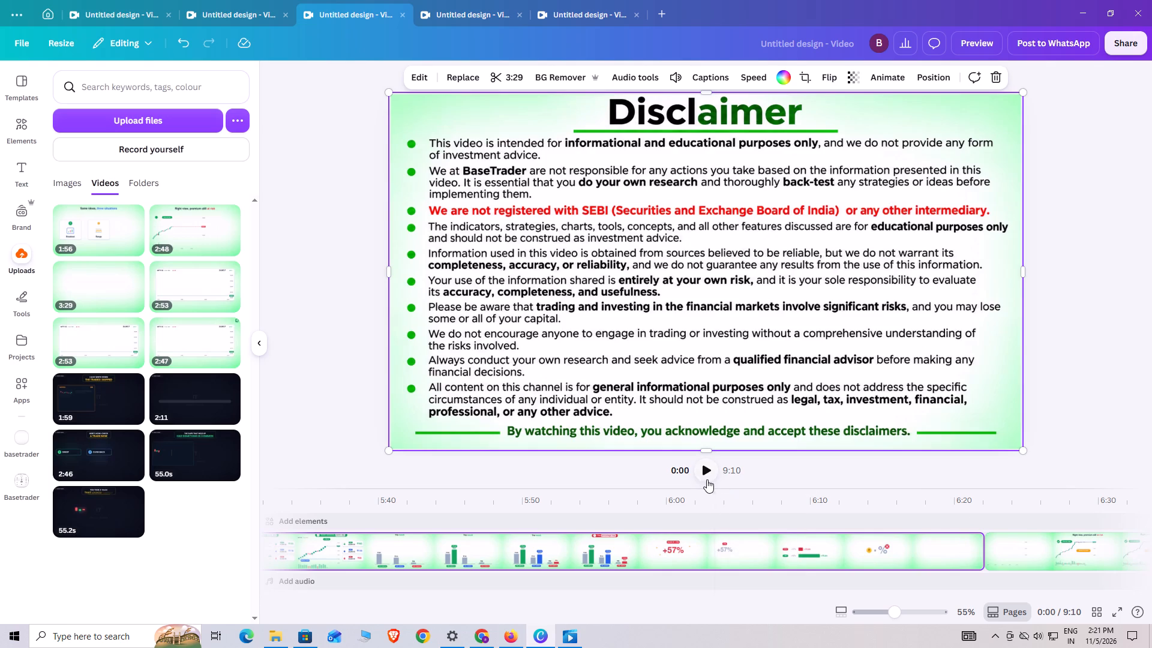
pyautogui.click(707, 479)
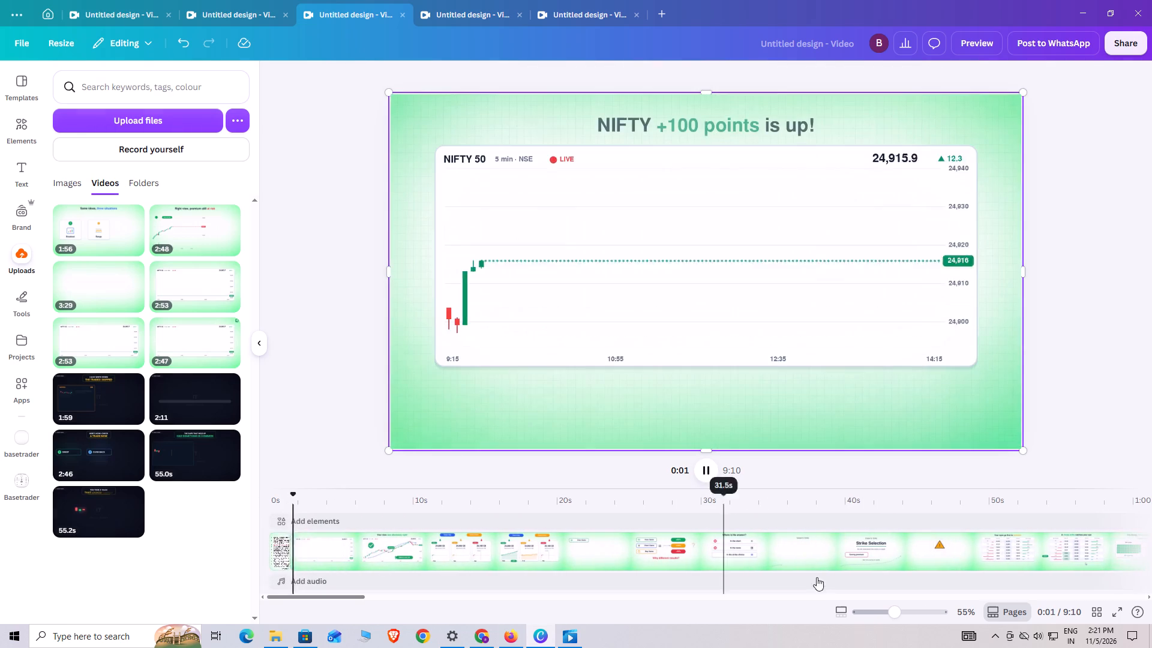
pyautogui.moveTo(346, 597); pyautogui.dragTo(385, 599)
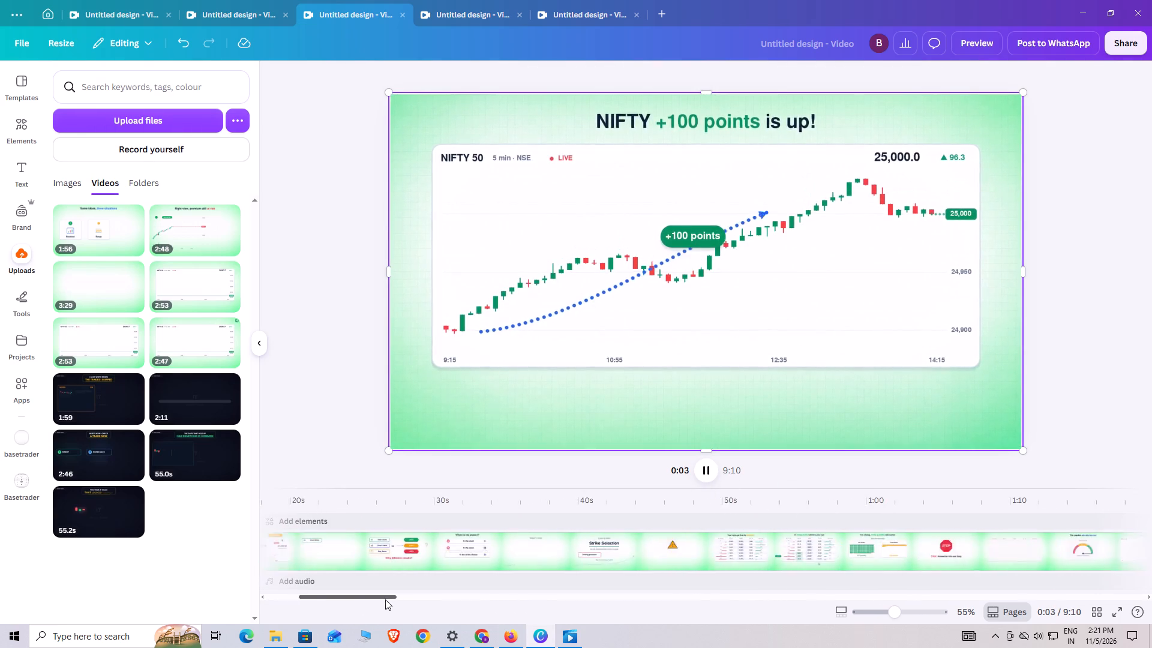
pyautogui.moveTo(385, 599); pyautogui.dragTo(680, 598)
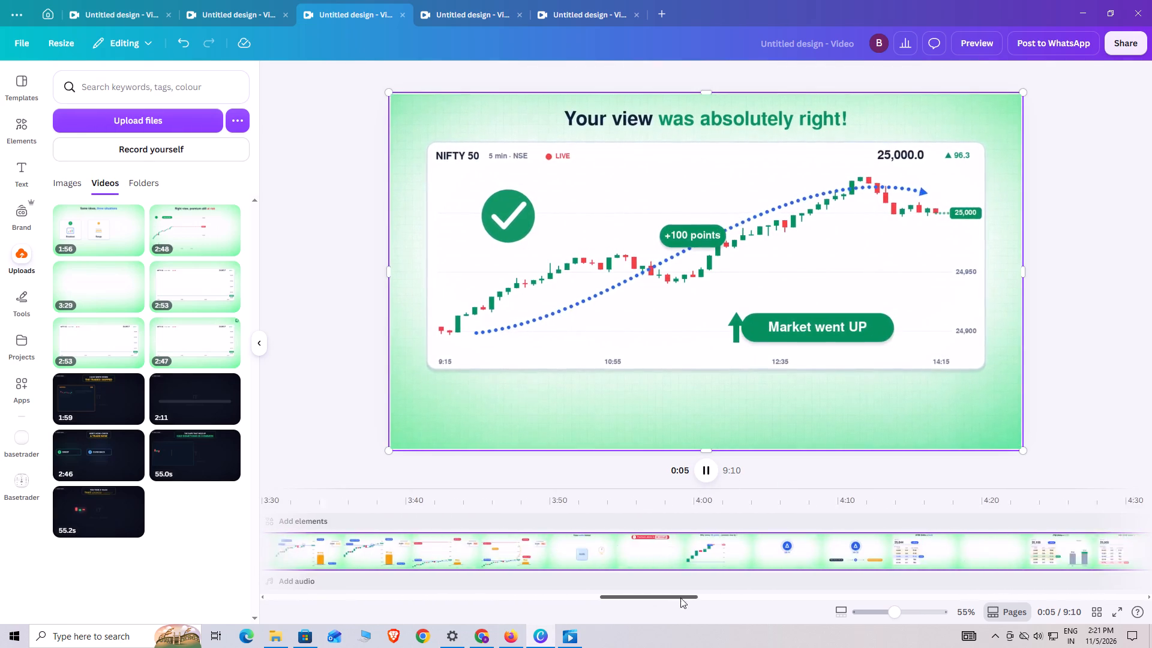
pyautogui.moveTo(680, 598); pyautogui.dragTo(808, 599)
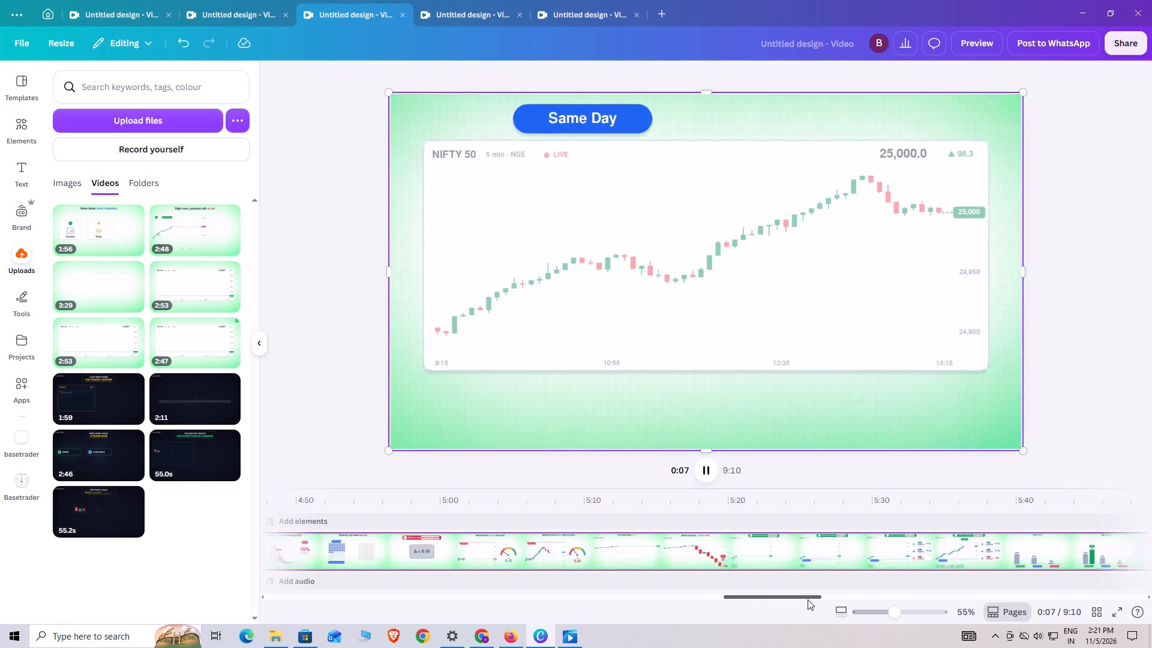
pyautogui.moveTo(808, 599); pyautogui.dragTo(882, 602)
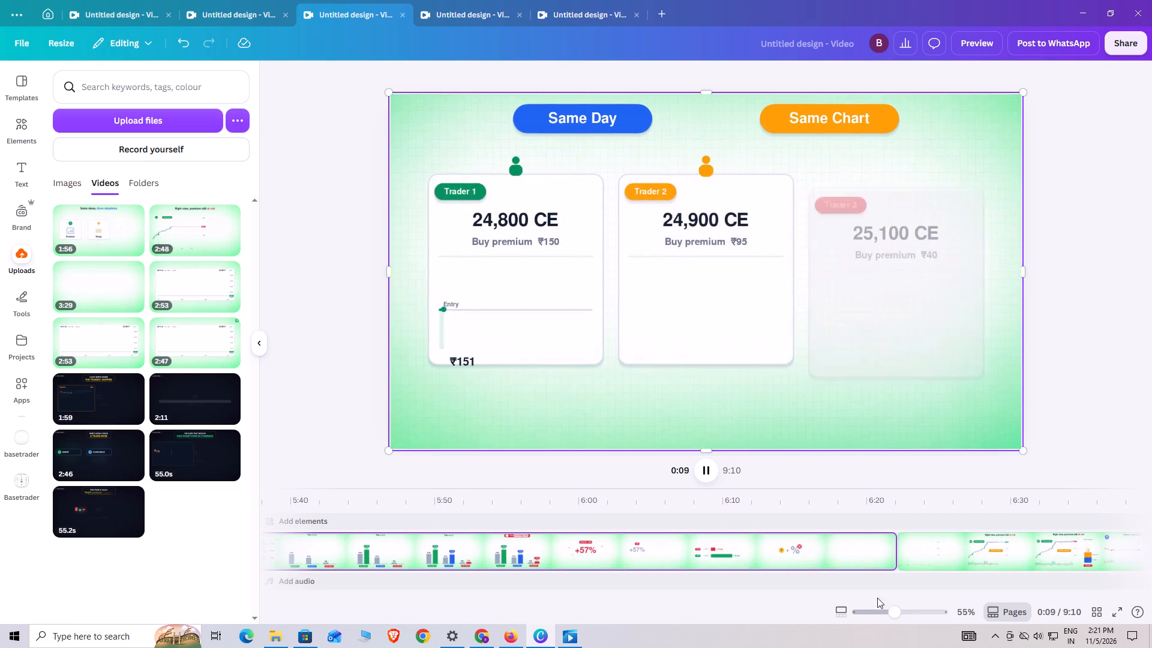
pyautogui.click(847, 556)
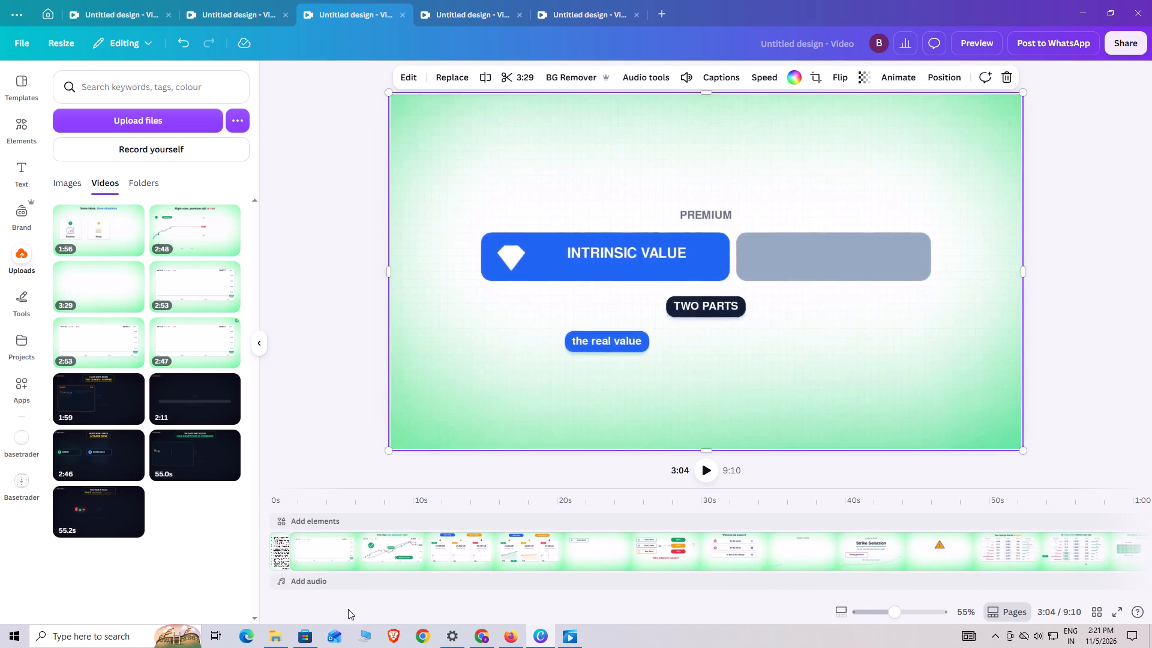
pyautogui.moveTo(302, 598); pyautogui.dragTo(763, 585)
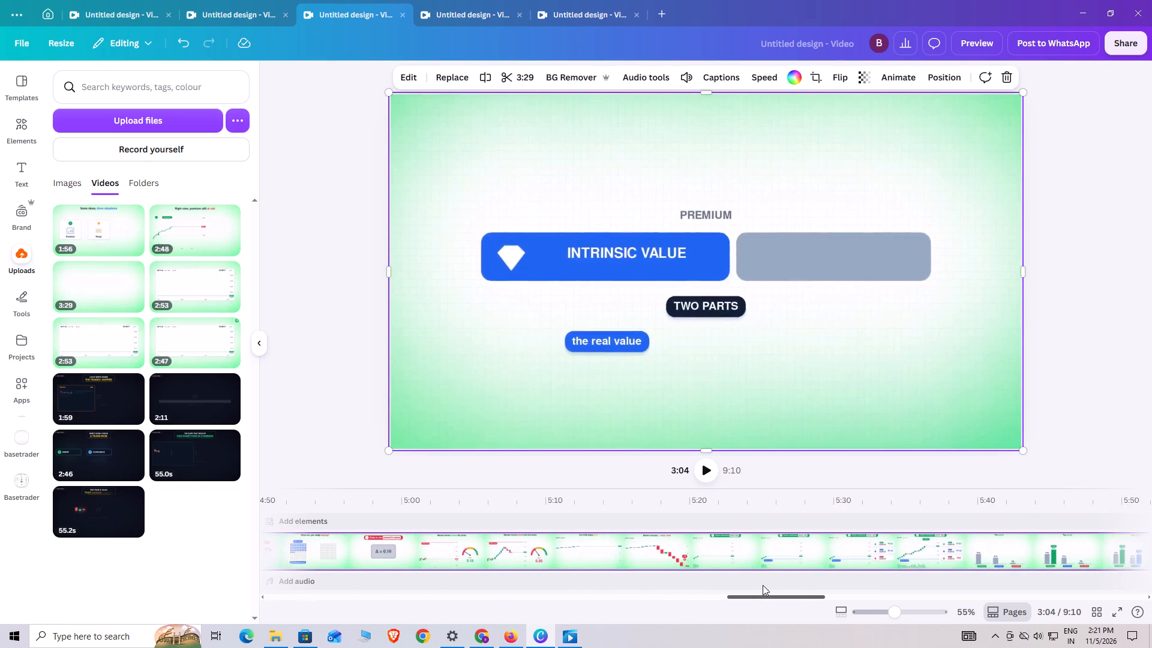
pyautogui.moveTo(763, 585); pyautogui.dragTo(846, 586)
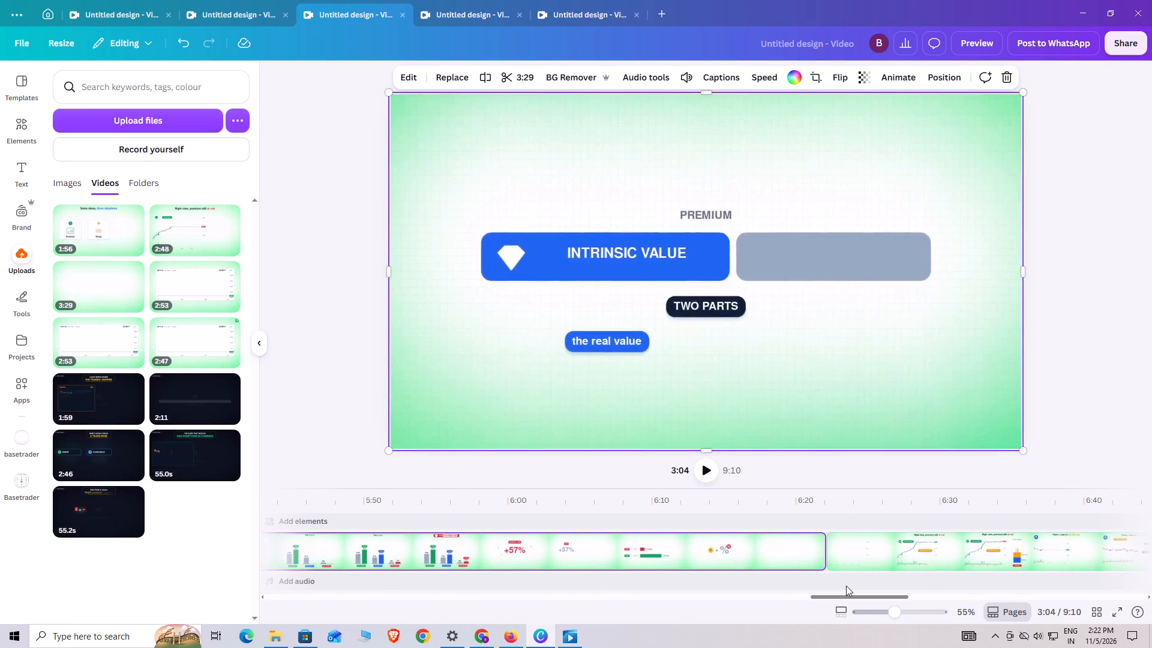
pyautogui.click(748, 541)
pyautogui.click(704, 468)
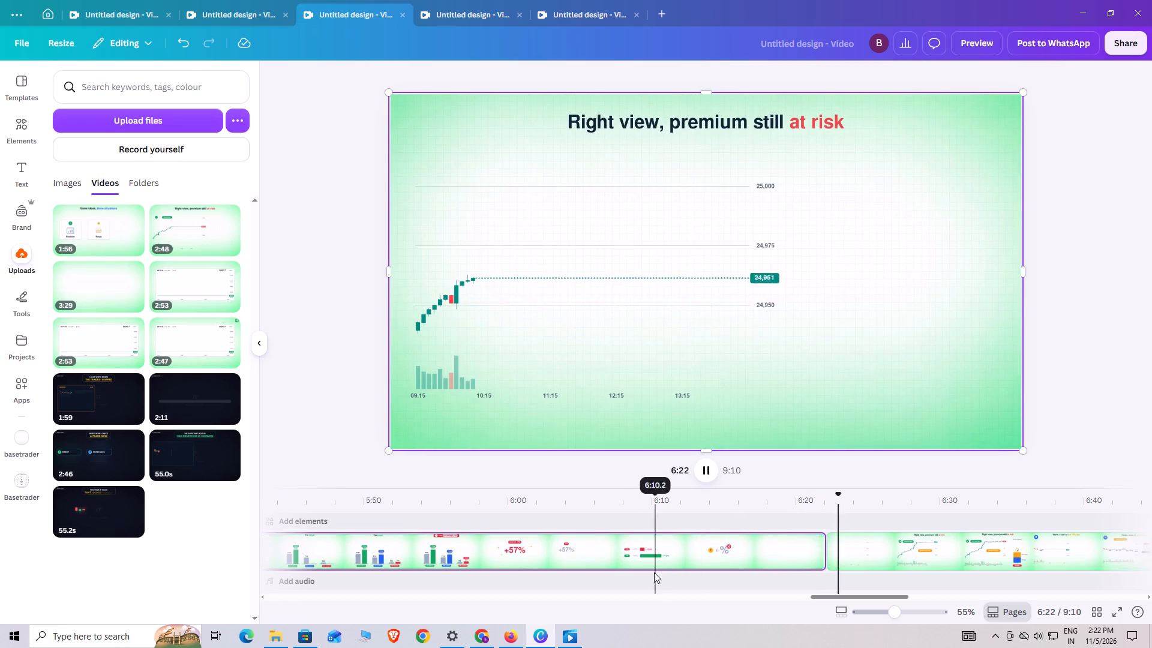
# Trim the end of the 3:29 clip in stages to 3:16, cutting the rupee-equals-percentage scene, and replay the cut after each trim.
pyautogui.click(612, 539)
pyautogui.click(698, 470)
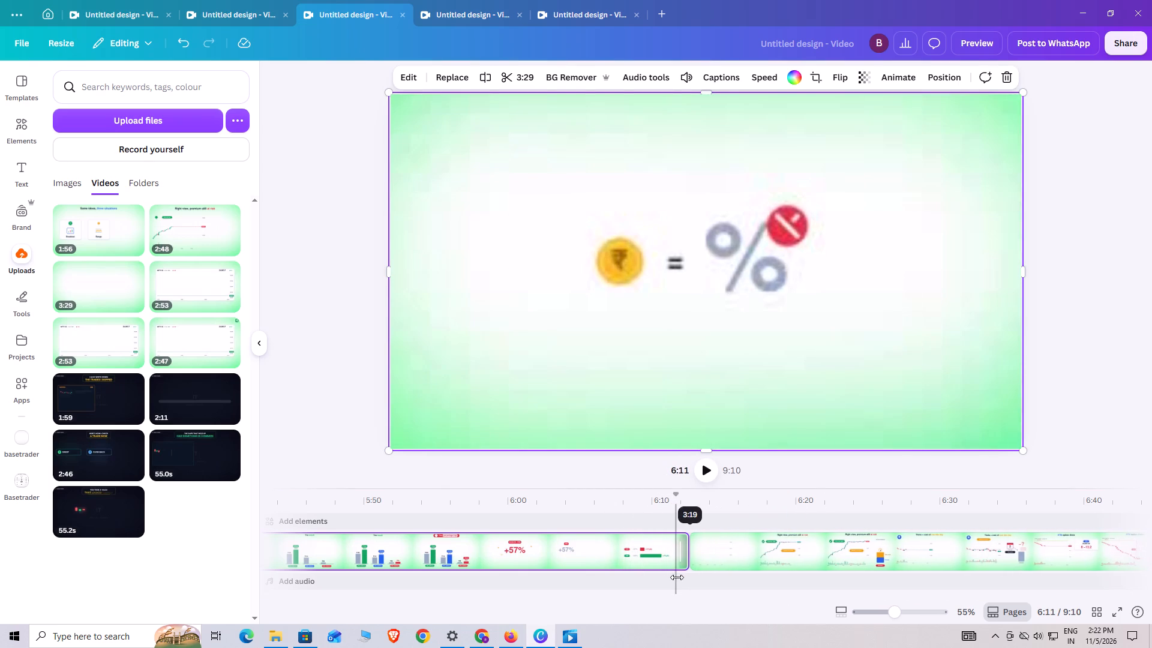
pyautogui.click(638, 535)
pyautogui.click(704, 461)
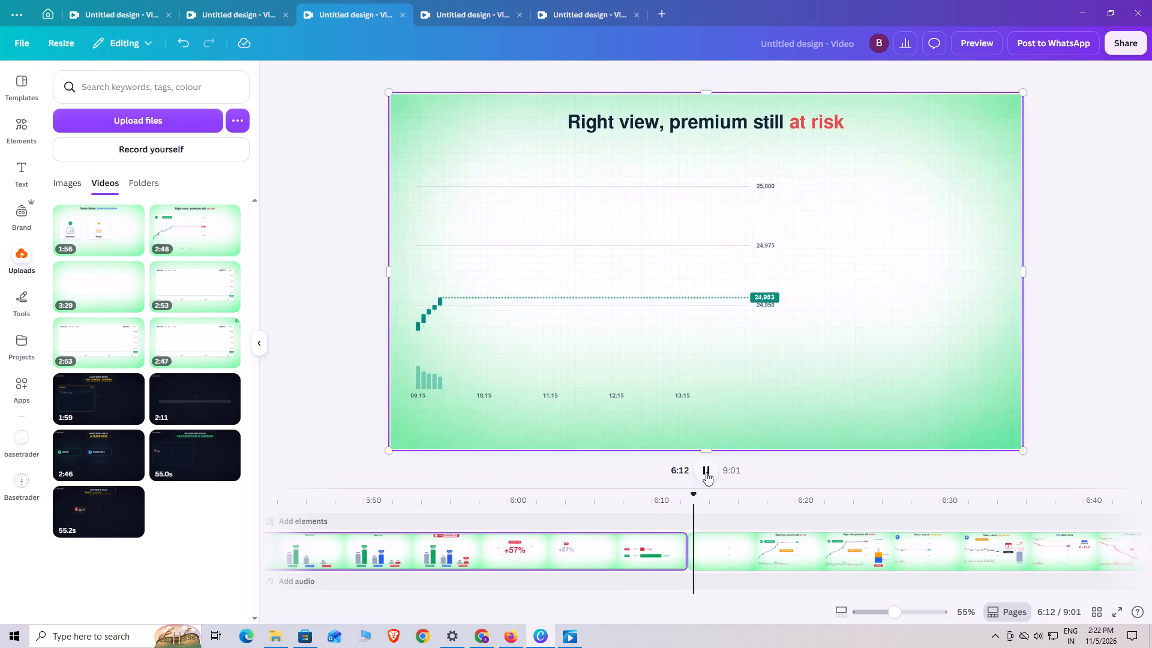
pyautogui.moveTo(685, 561); pyautogui.dragTo(670, 570)
pyautogui.click(583, 538)
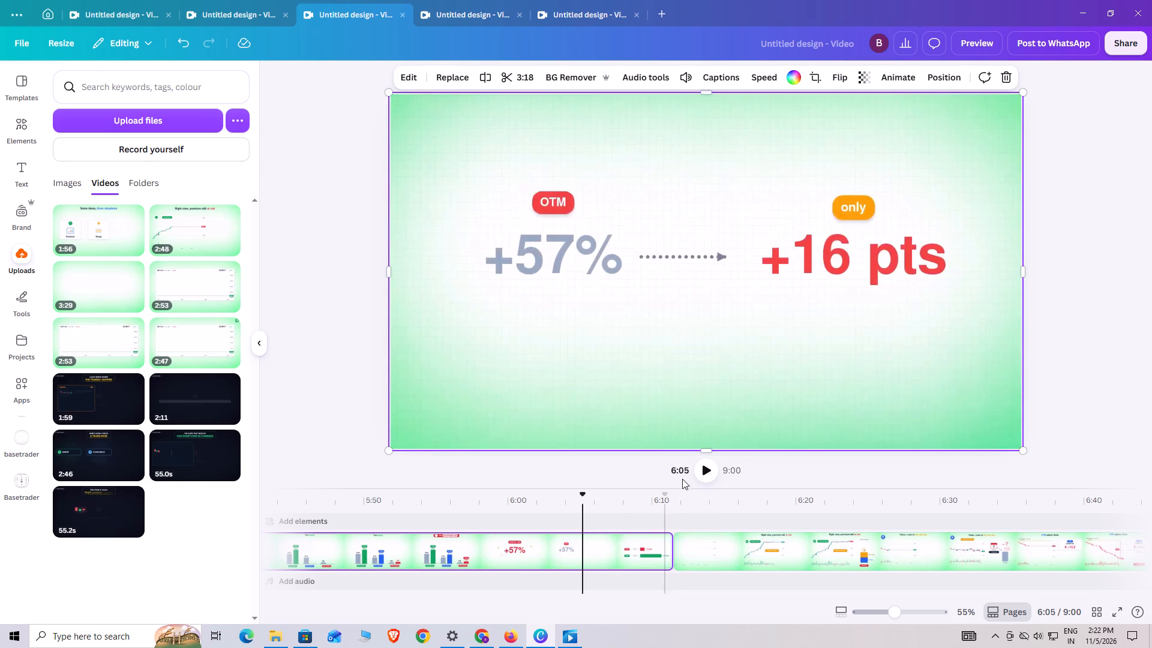
pyautogui.click(698, 468)
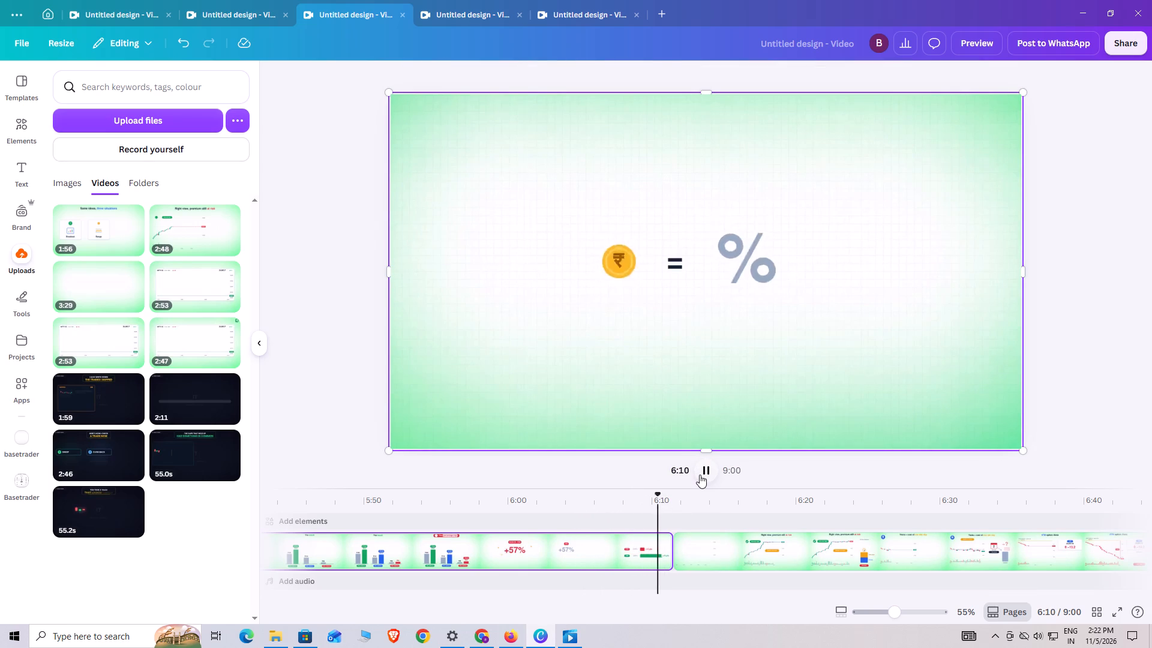
pyautogui.moveTo(668, 557); pyautogui.dragTo(661, 559)
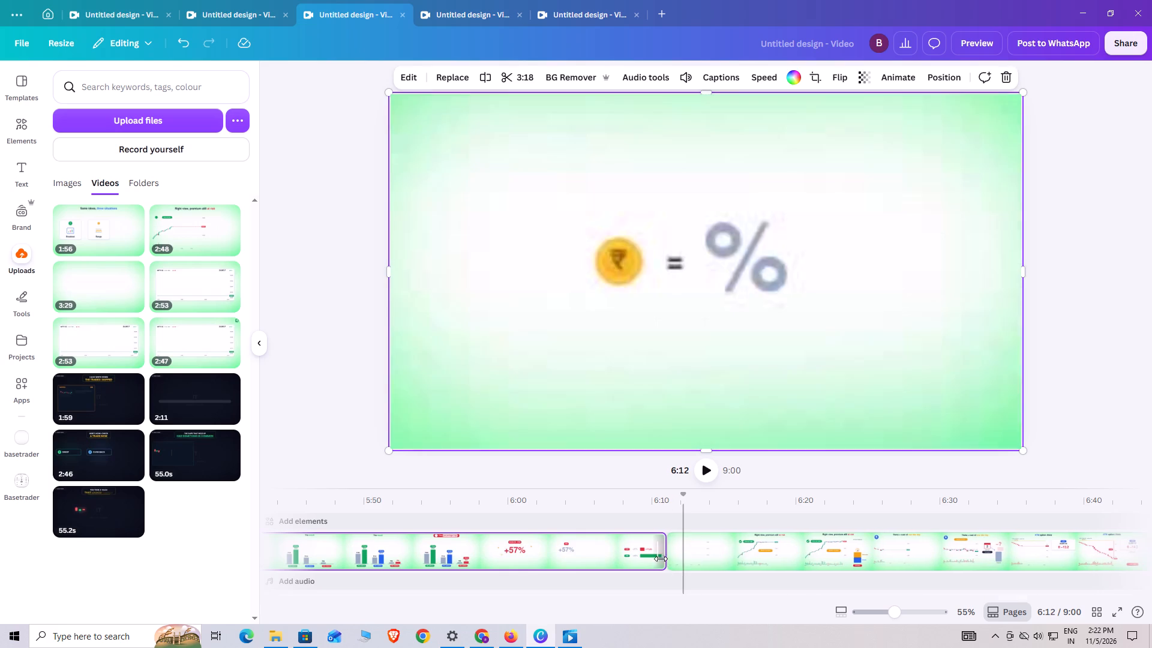
pyautogui.moveTo(661, 559); pyautogui.dragTo(640, 566)
pyautogui.click(594, 550)
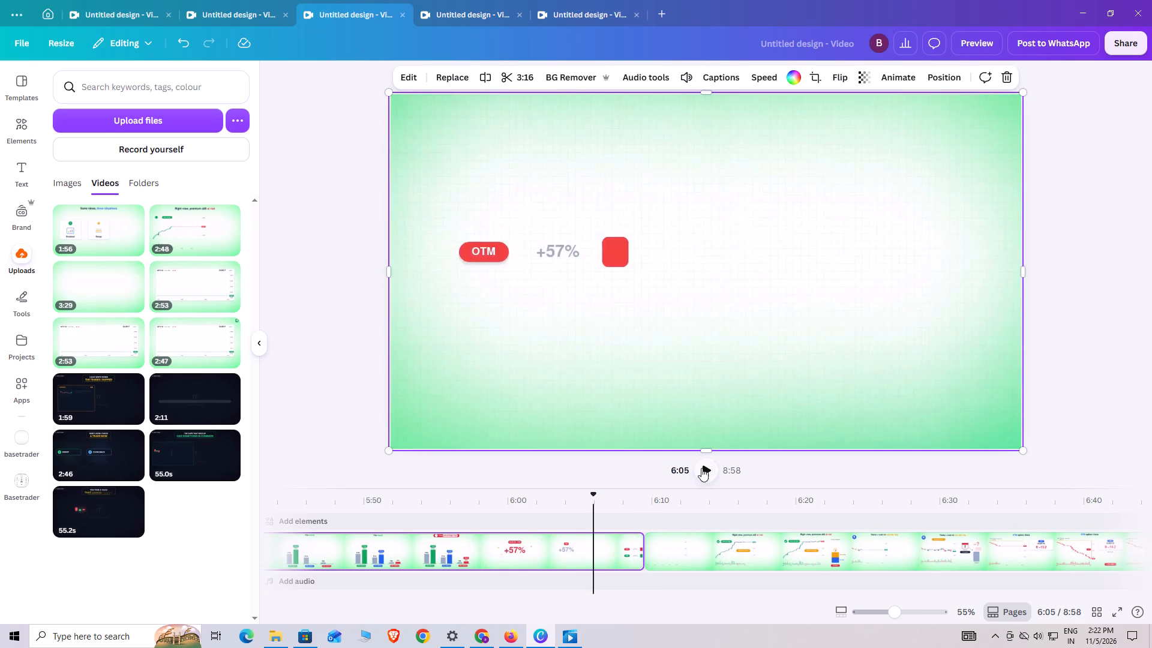
pyautogui.click(703, 467)
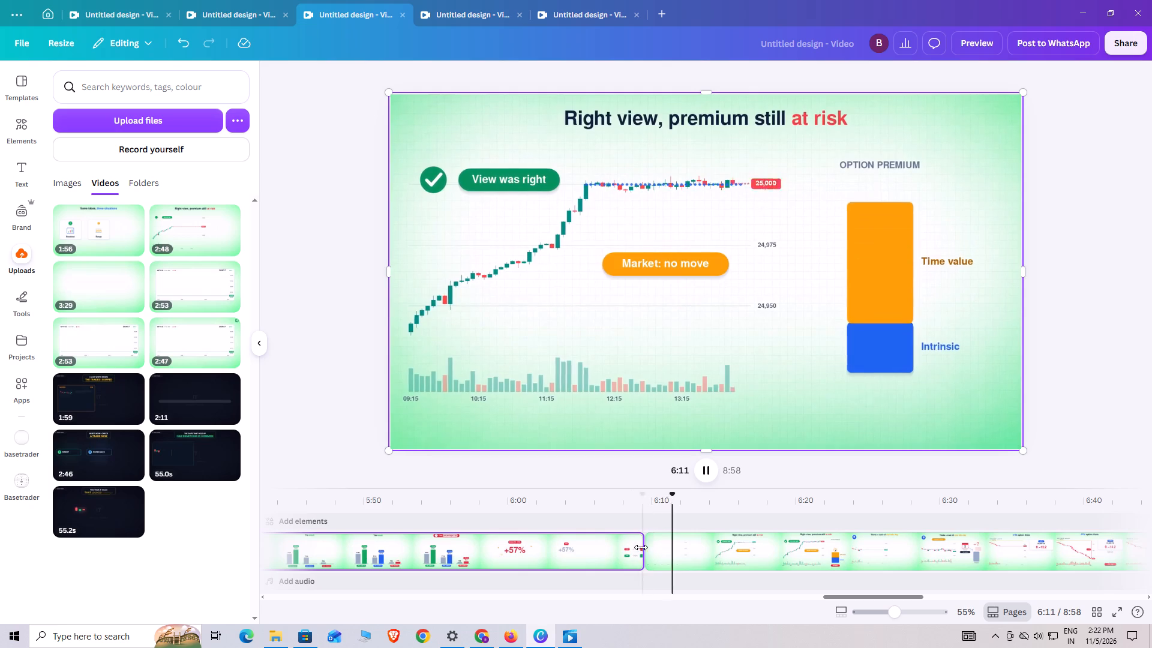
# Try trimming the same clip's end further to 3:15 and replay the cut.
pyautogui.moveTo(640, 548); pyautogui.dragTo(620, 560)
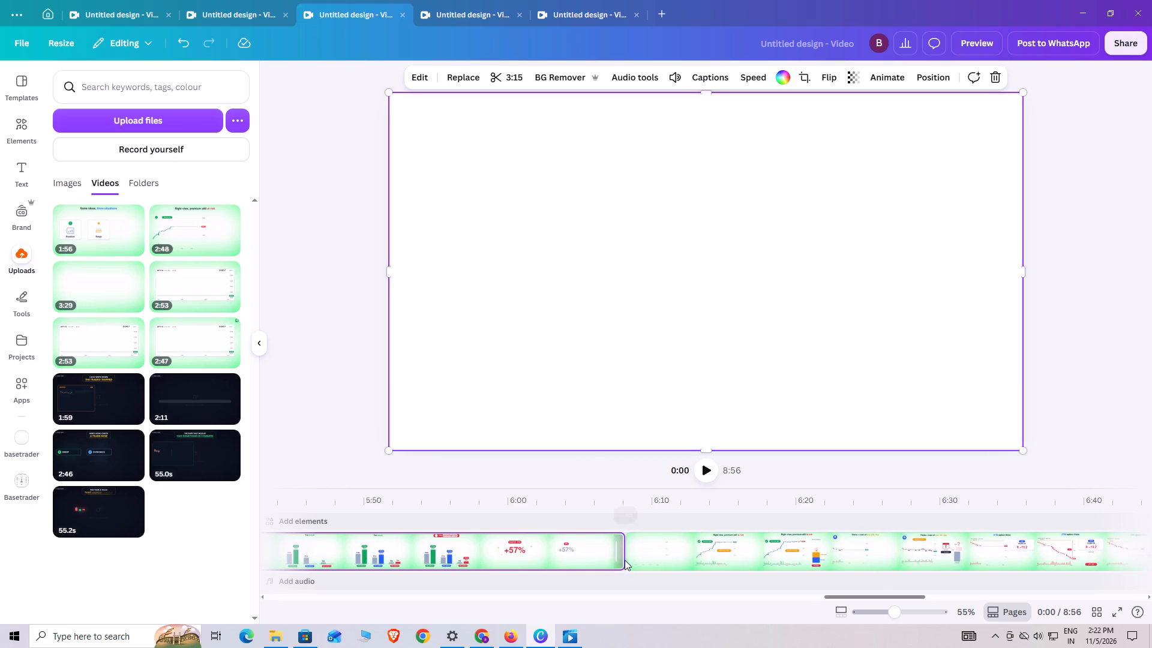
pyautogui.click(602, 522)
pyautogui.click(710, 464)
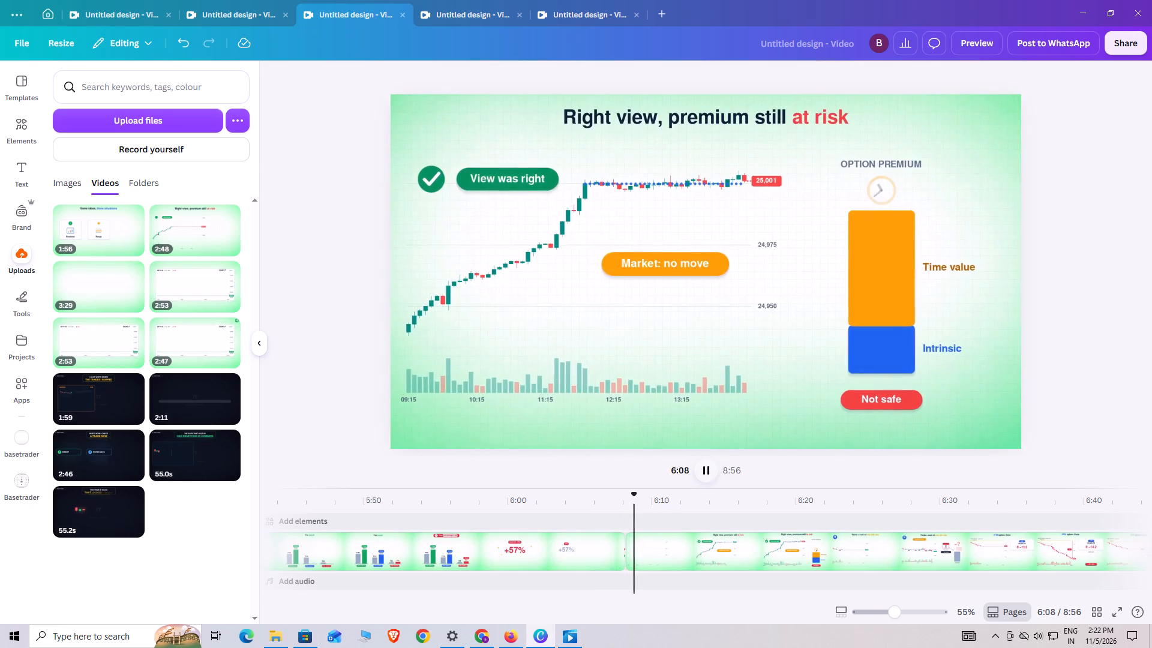
# Extend the clip's end back to 3:16 to include the OTM versus ITM points comparison, and replay the cut.
pyautogui.moveTo(622, 557); pyautogui.dragTo(644, 561)
pyautogui.click(608, 539)
pyautogui.click(704, 479)
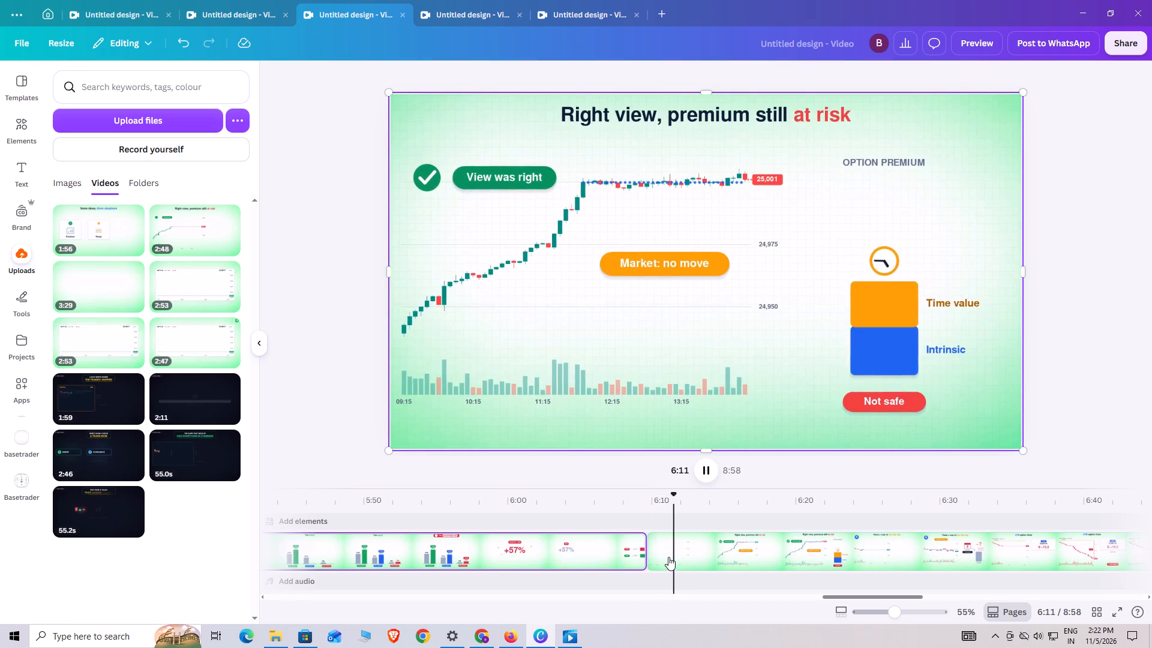
# Delete the 2:48 "Right view, premium still at risk" clip that follows the trimmed clip.
pyautogui.click(713, 555)
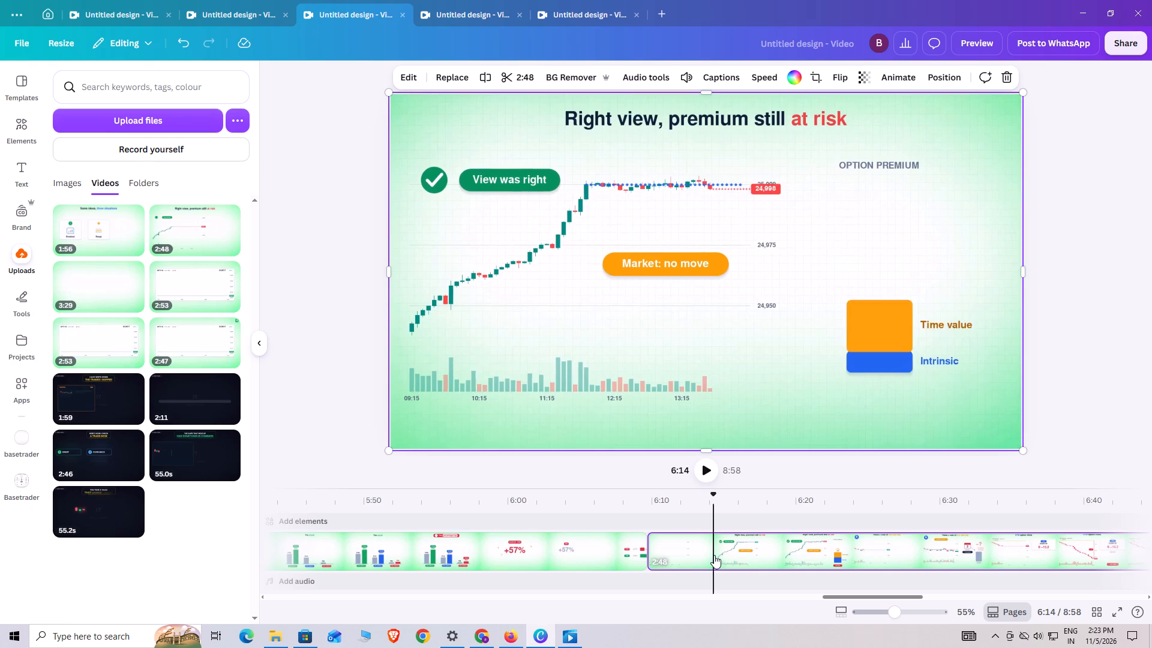
pyautogui.rightClick(714, 555)
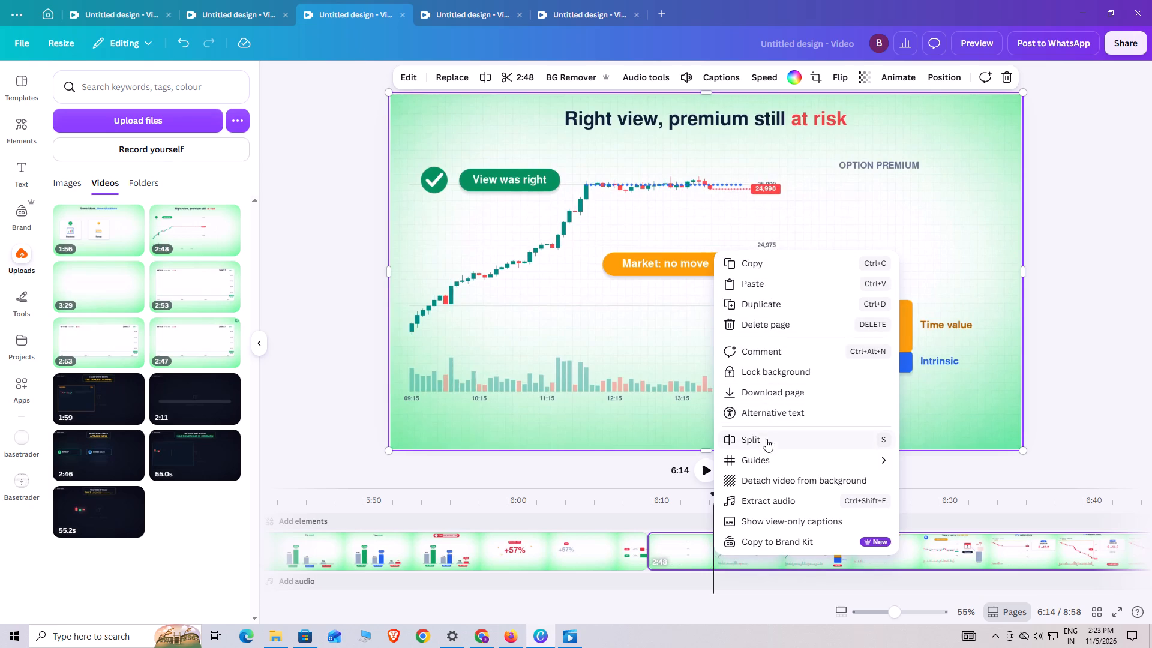
pyautogui.click(776, 323)
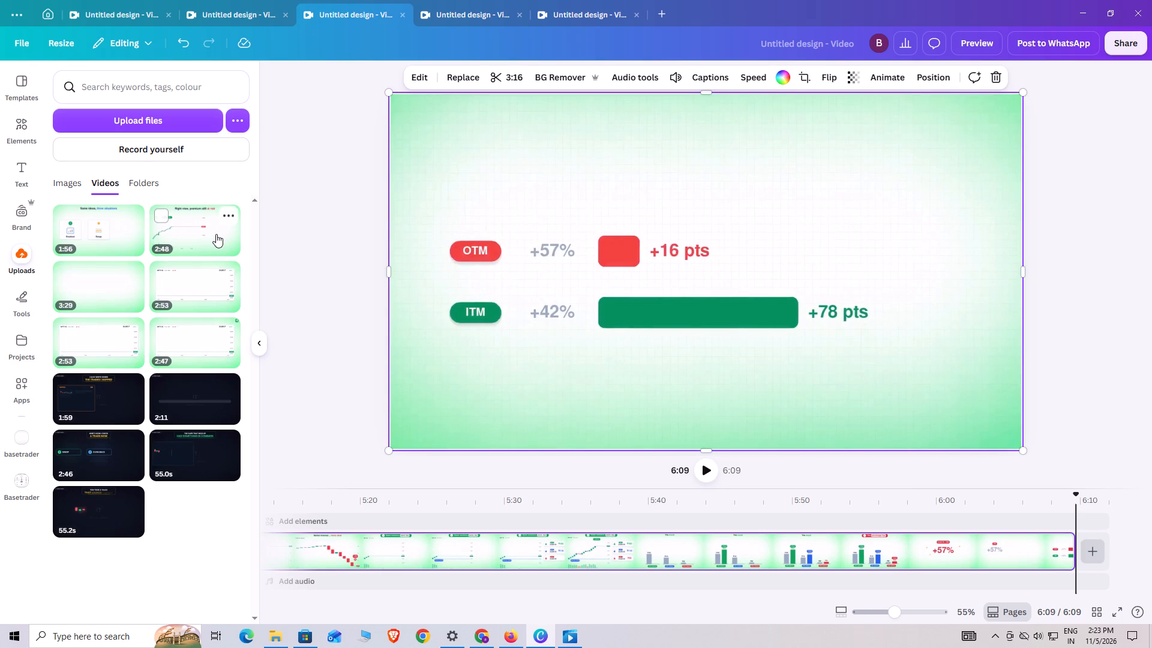
# Add the uploaded 2:48 video back at the end of the timeline and play across the cut from 6:07.
pyautogui.click(211, 234)
pyautogui.click(1045, 508)
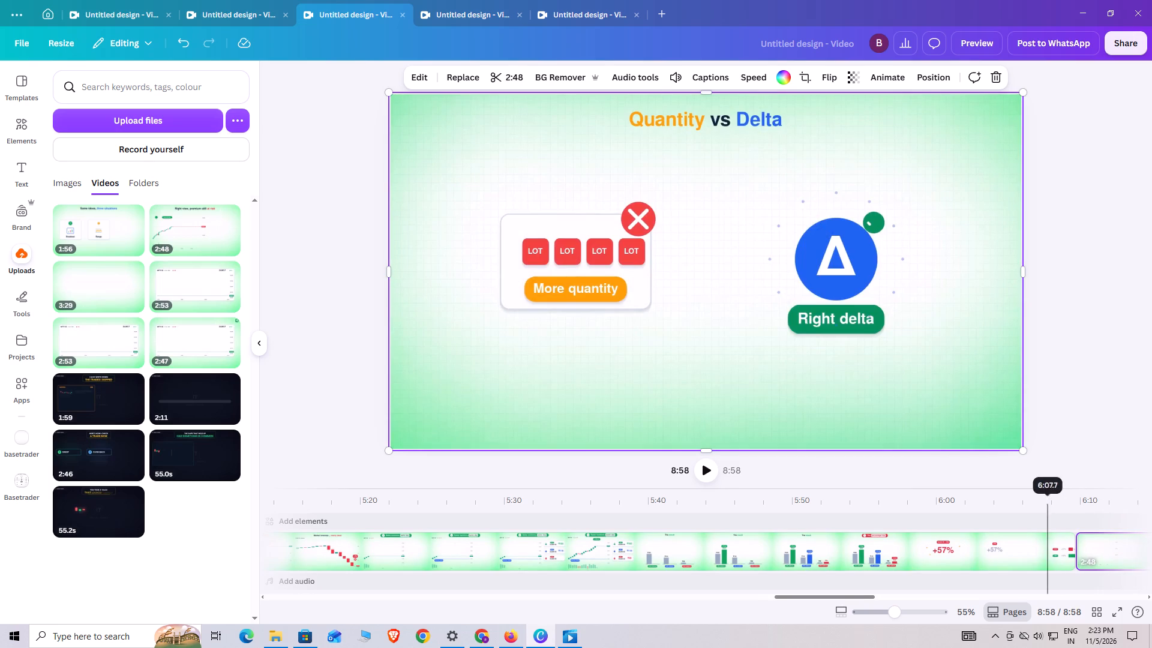
pyautogui.moveTo(838, 596); pyautogui.dragTo(859, 598)
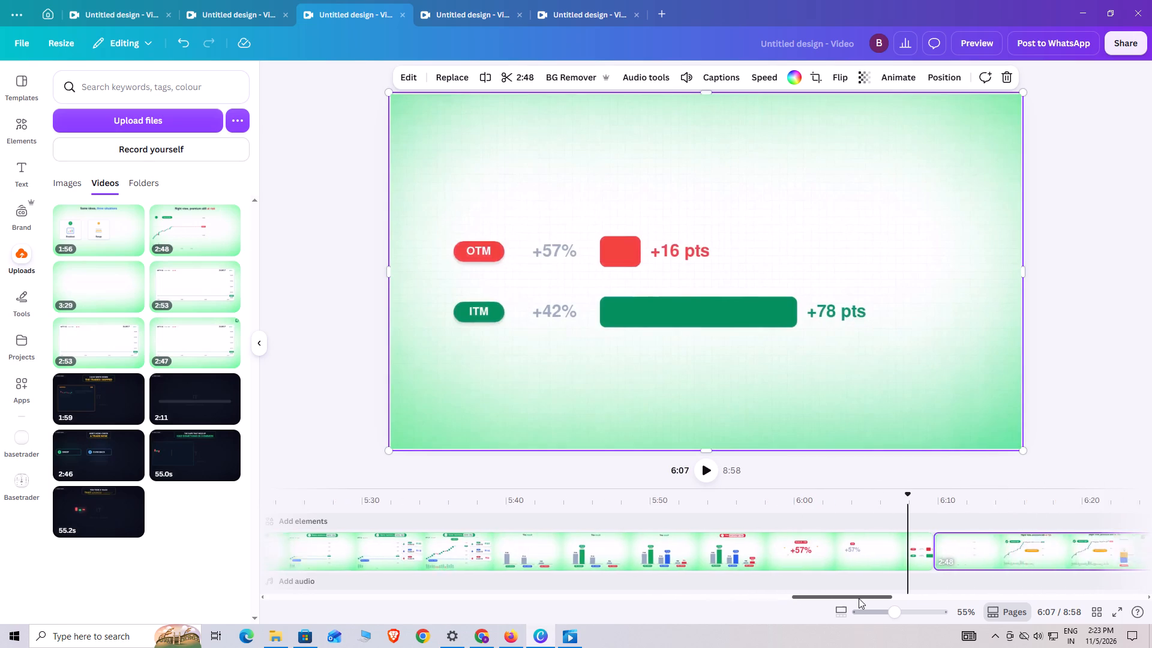
pyautogui.moveTo(859, 598); pyautogui.dragTo(896, 599)
pyautogui.click(704, 469)
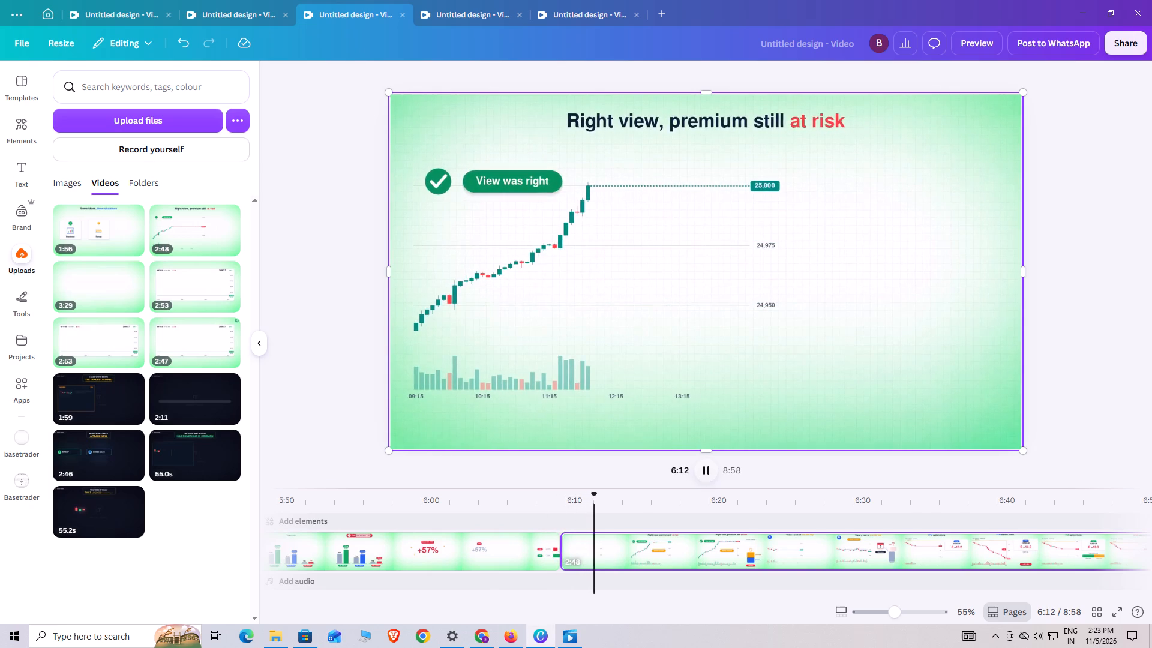
# Add a Colour Wipe transition between the trimmed 3:16 clip and the 2:48 clip.
pyautogui.click(561, 555)
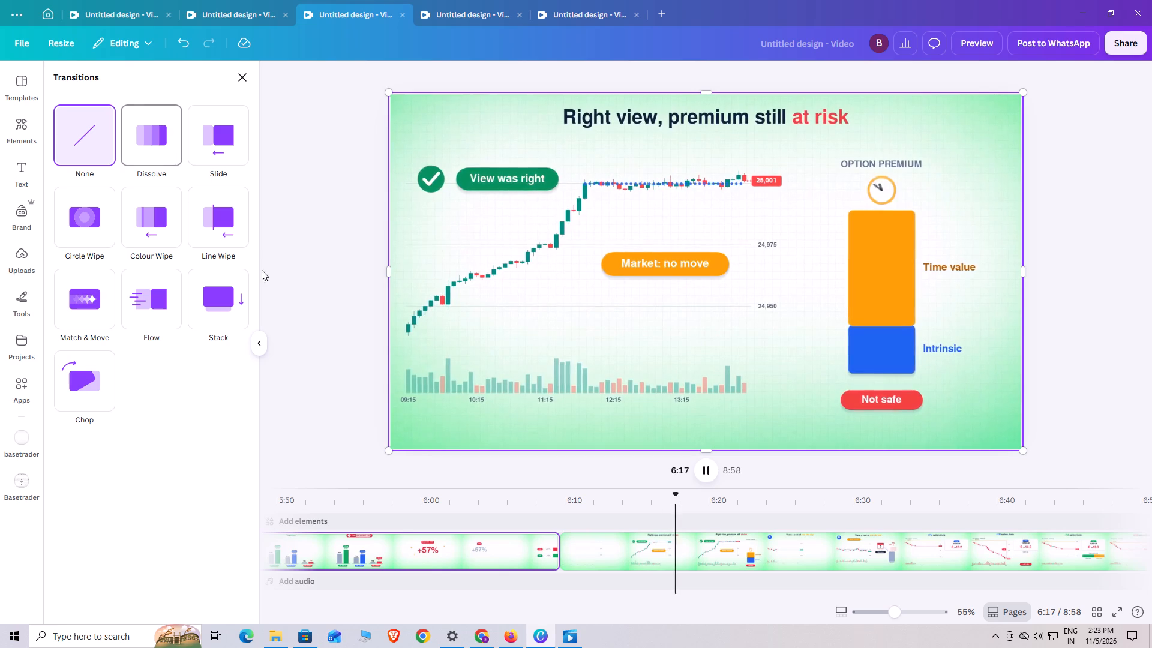
pyautogui.click(556, 562)
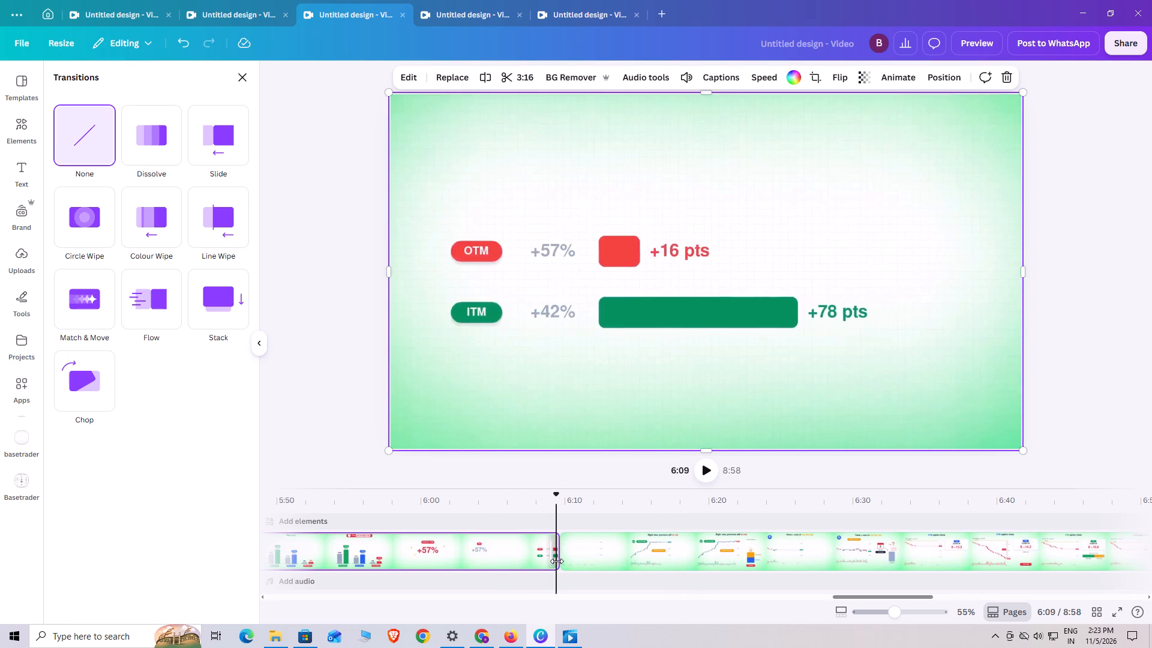
pyautogui.click(557, 561)
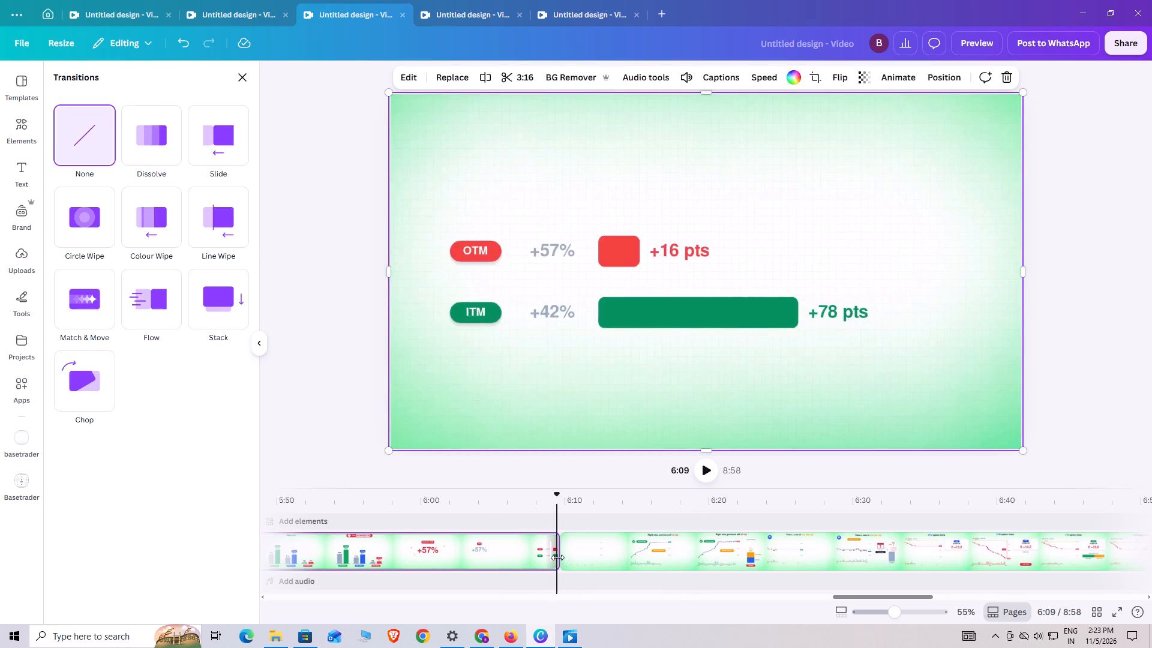
pyautogui.click(559, 557)
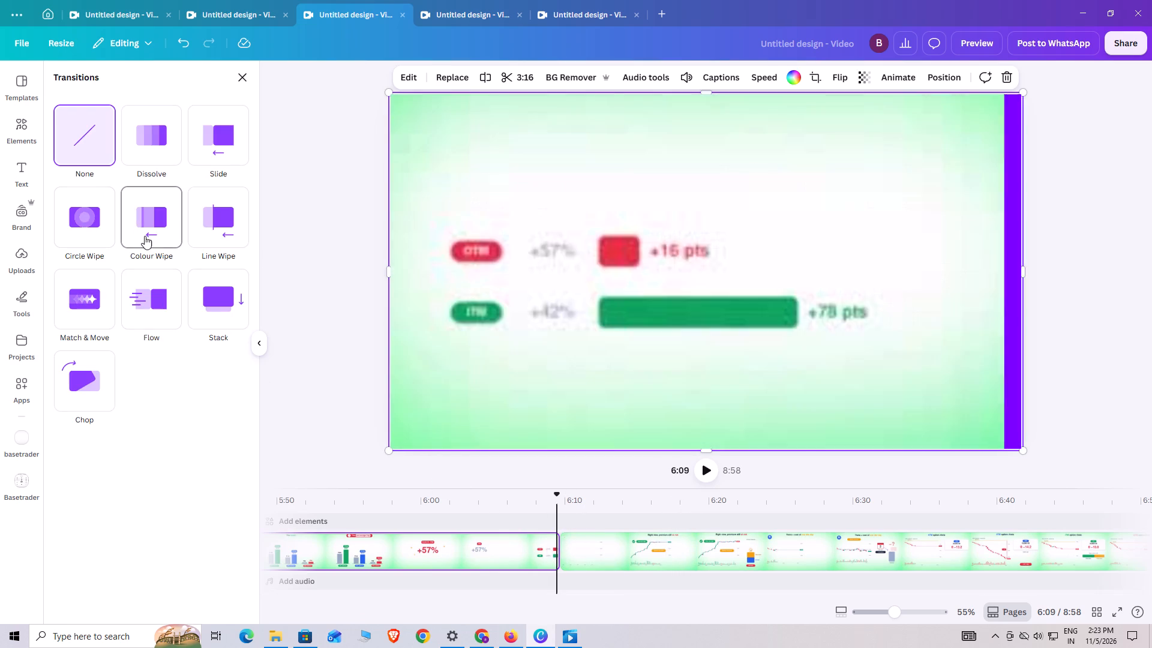
pyautogui.click(145, 236)
# Play the video from 6:07 through the new transition into the option premium scene, then pause.
pyautogui.click(524, 541)
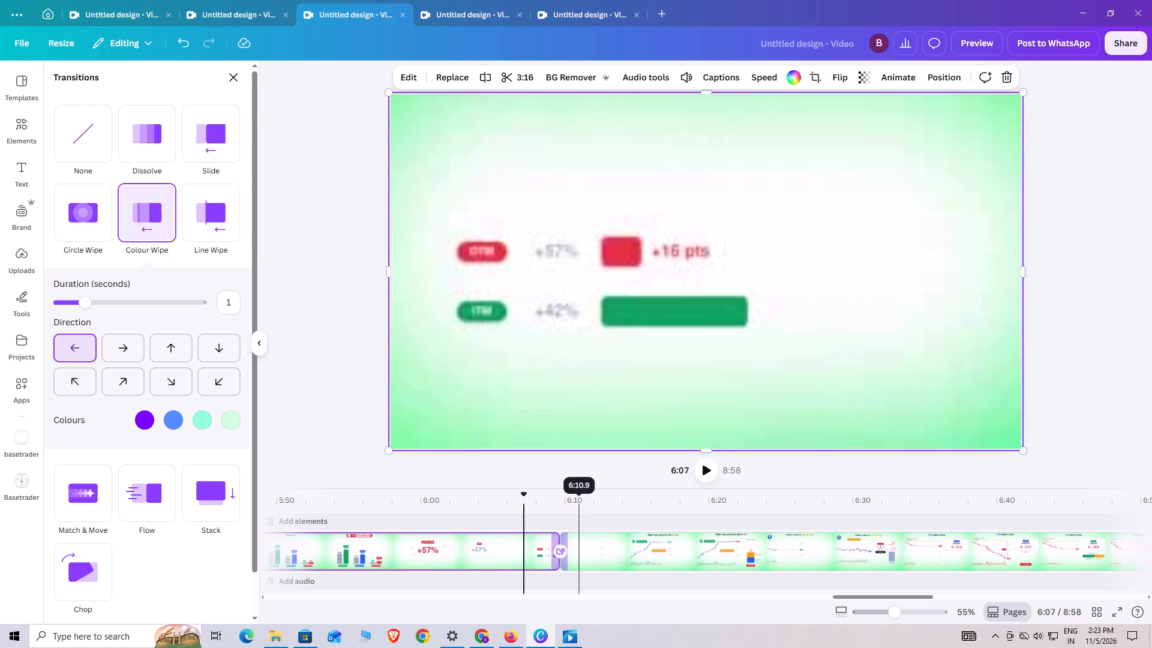
pyautogui.click(701, 472)
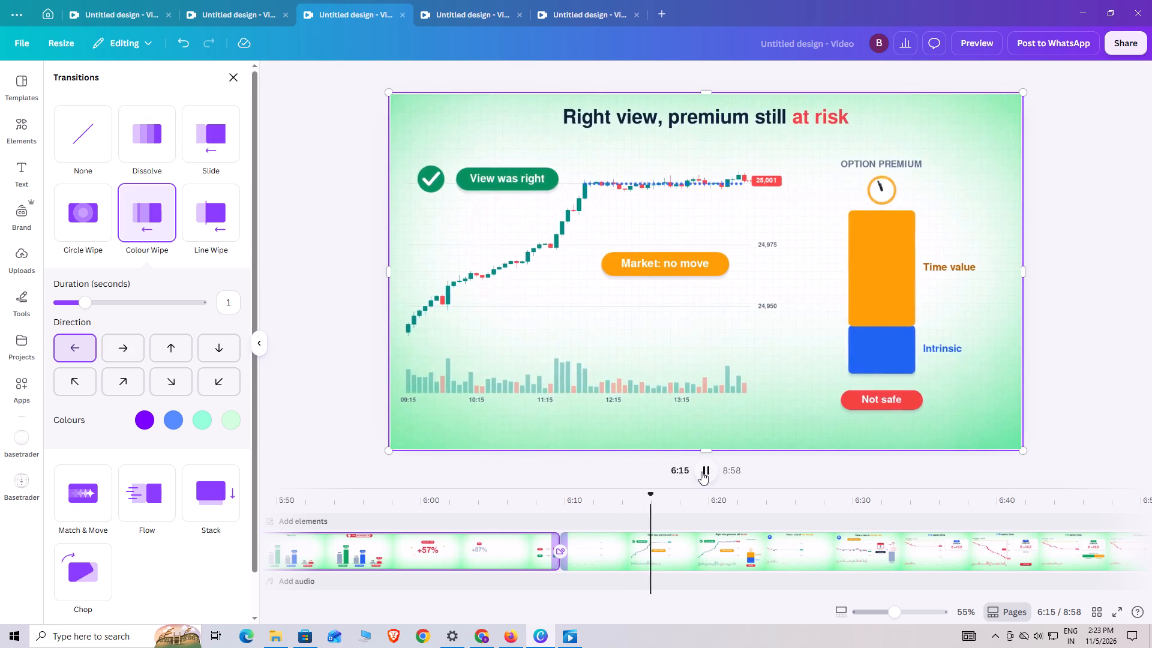
pyautogui.click(701, 472)
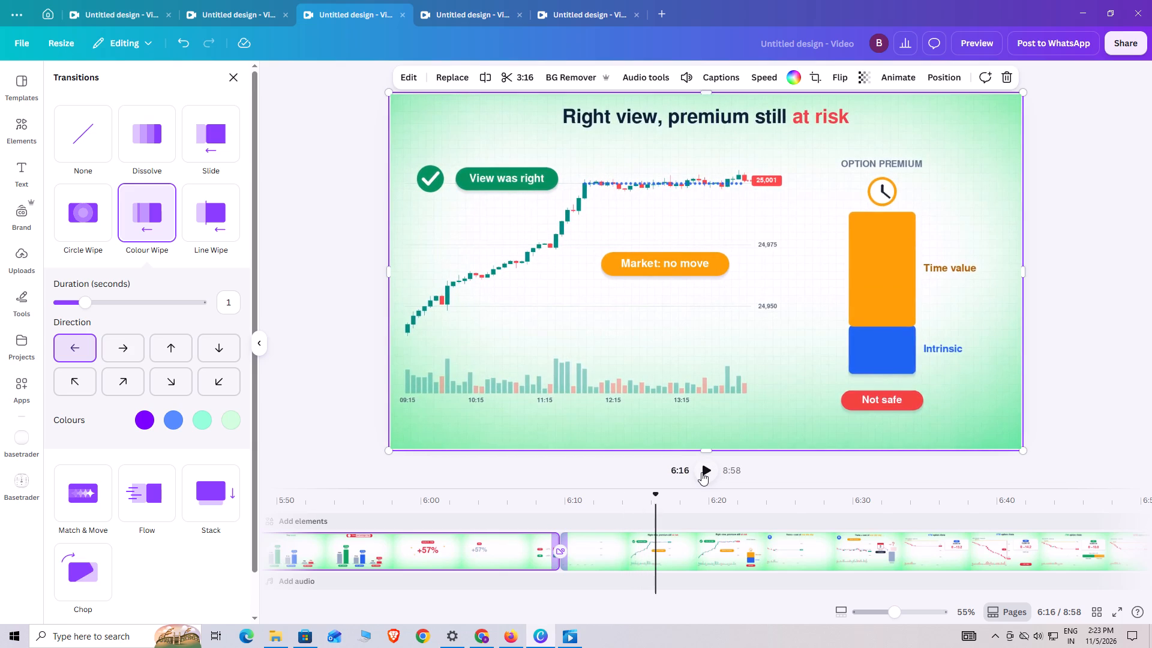
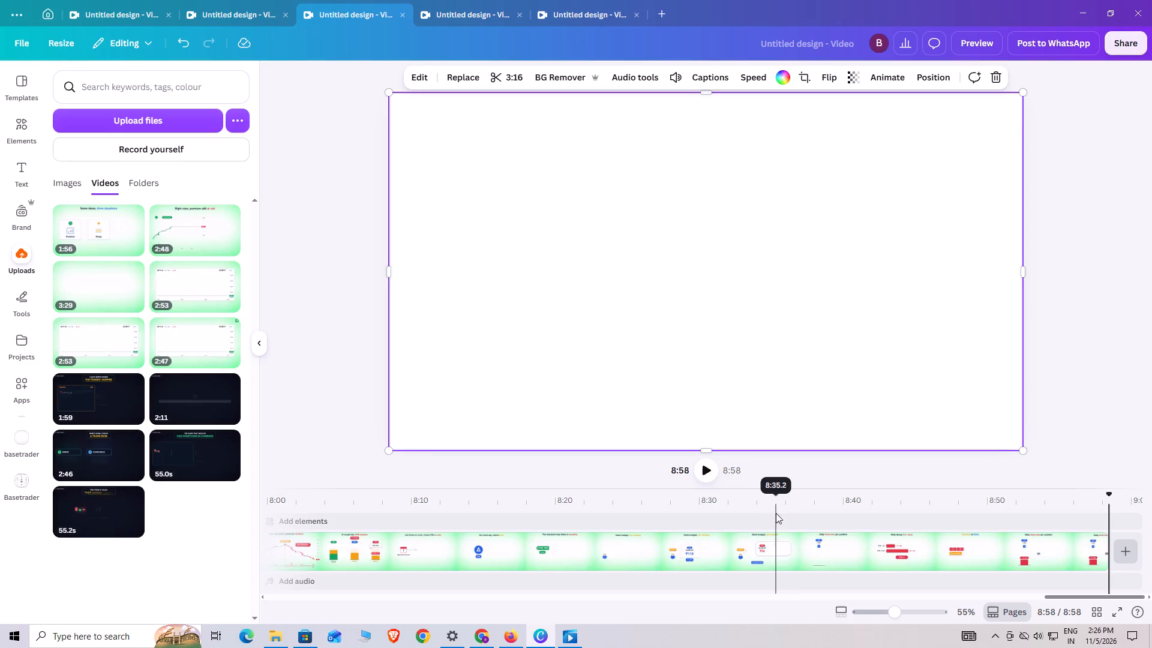
# Add the uploaded 1:56 video Strike_Selection_Situations_Steps.mp4 at the end of the timeline, after the 2:48 clip.
pyautogui.rightClick(103, 239)
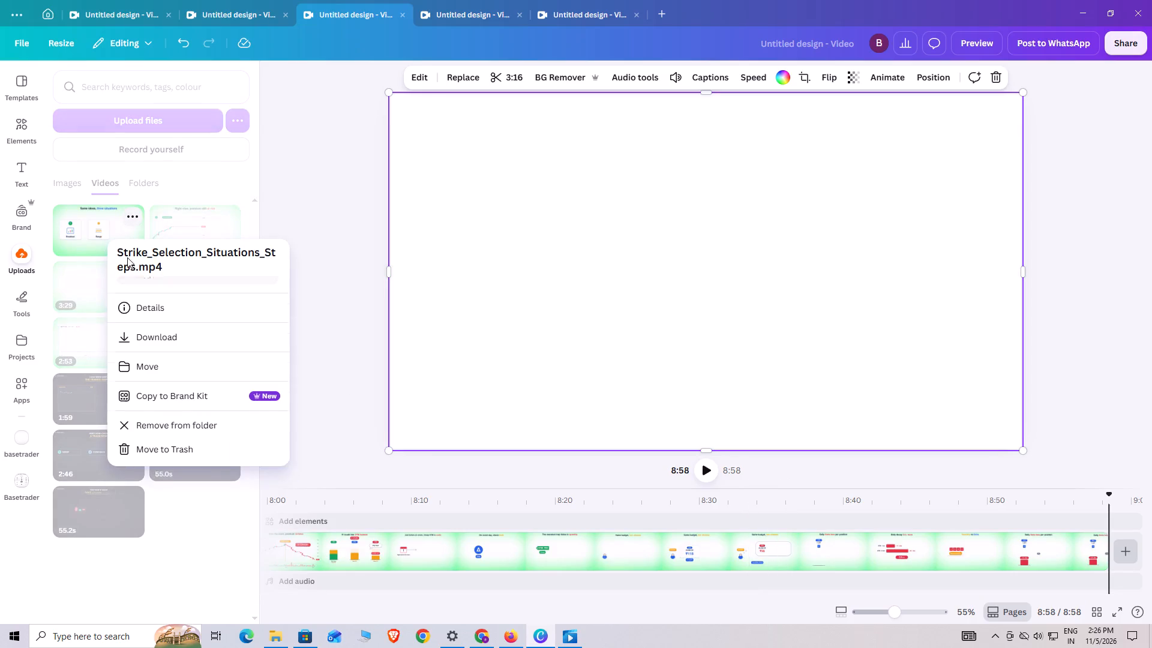
pyautogui.click(89, 204)
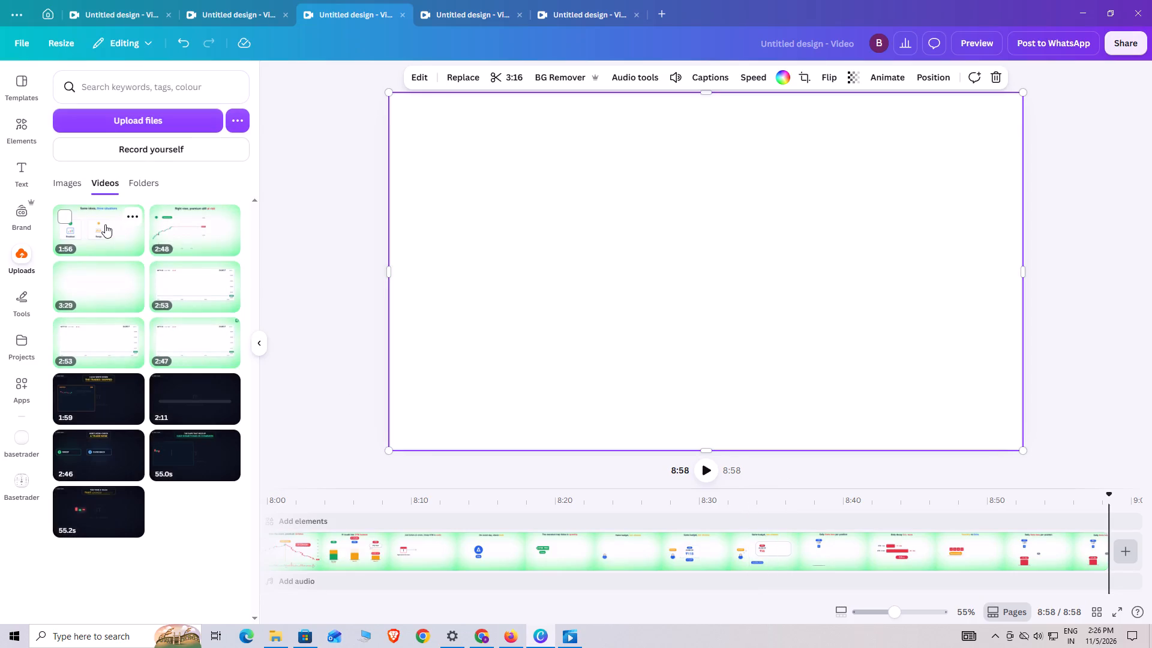
pyautogui.rightClick(104, 224)
pyautogui.click(101, 224)
pyautogui.click(1042, 571)
pyautogui.click(1054, 565)
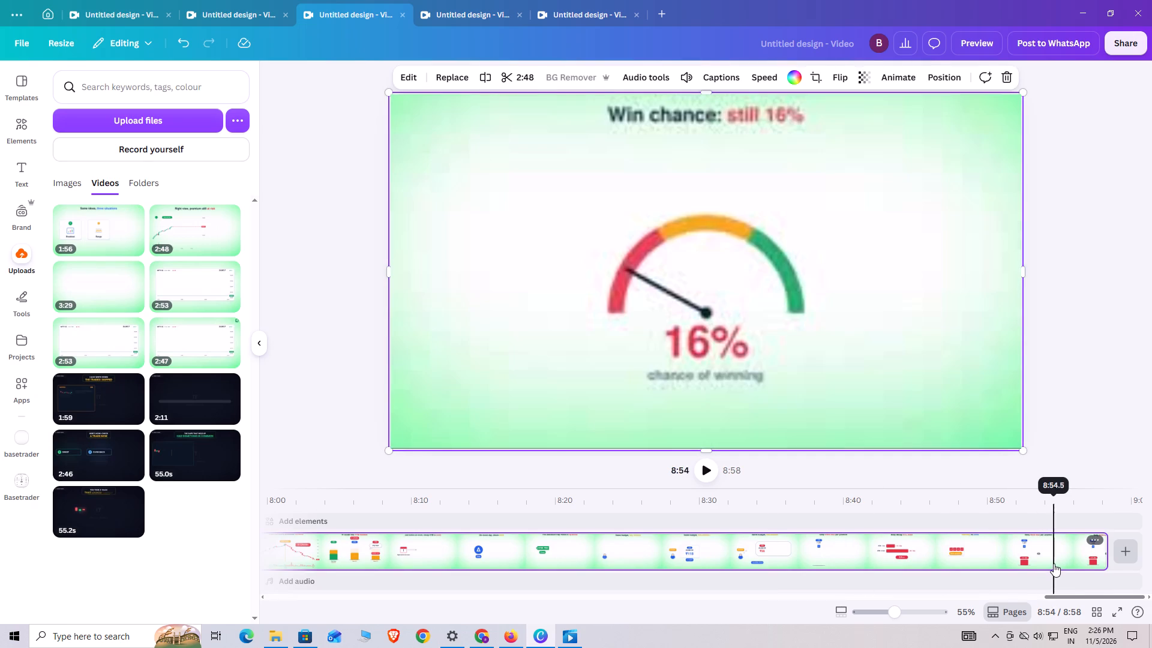
pyautogui.click(1102, 560)
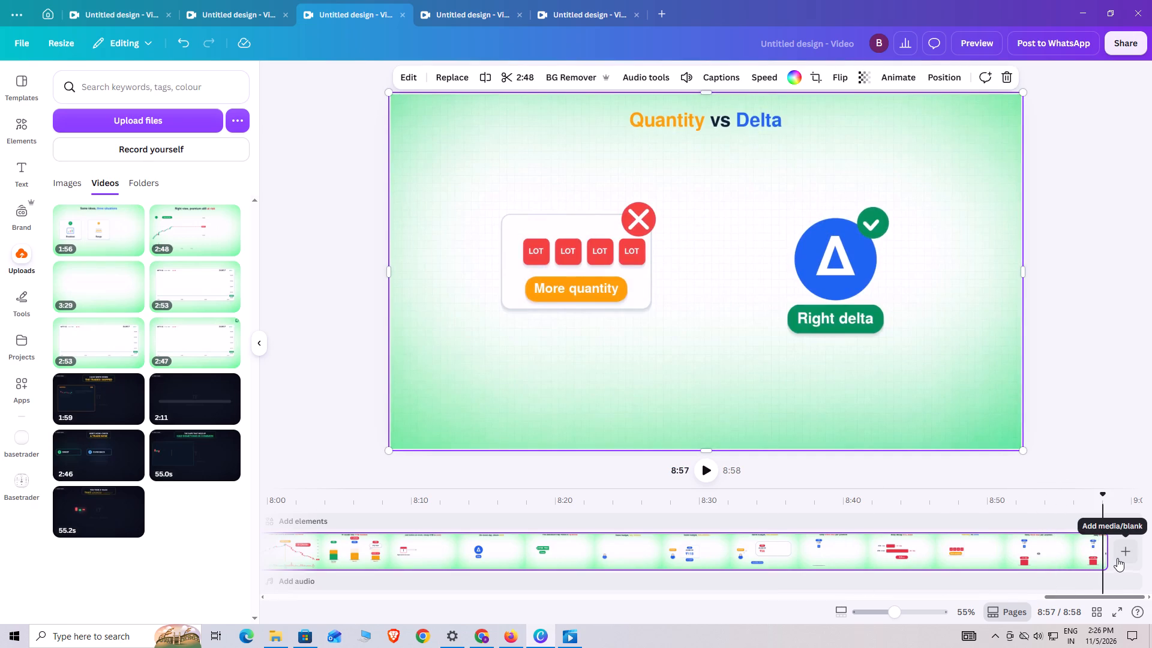
pyautogui.click(1115, 562)
pyautogui.click(989, 515)
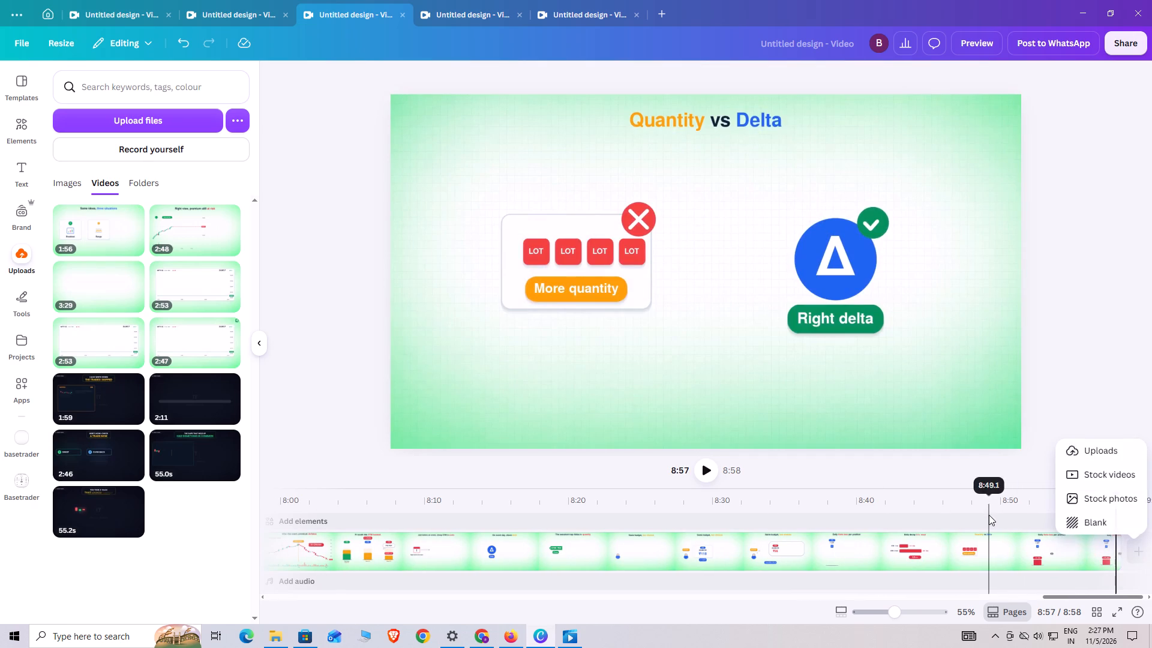
pyautogui.click(1114, 511)
pyautogui.moveTo(1112, 502); pyautogui.dragTo(1119, 501)
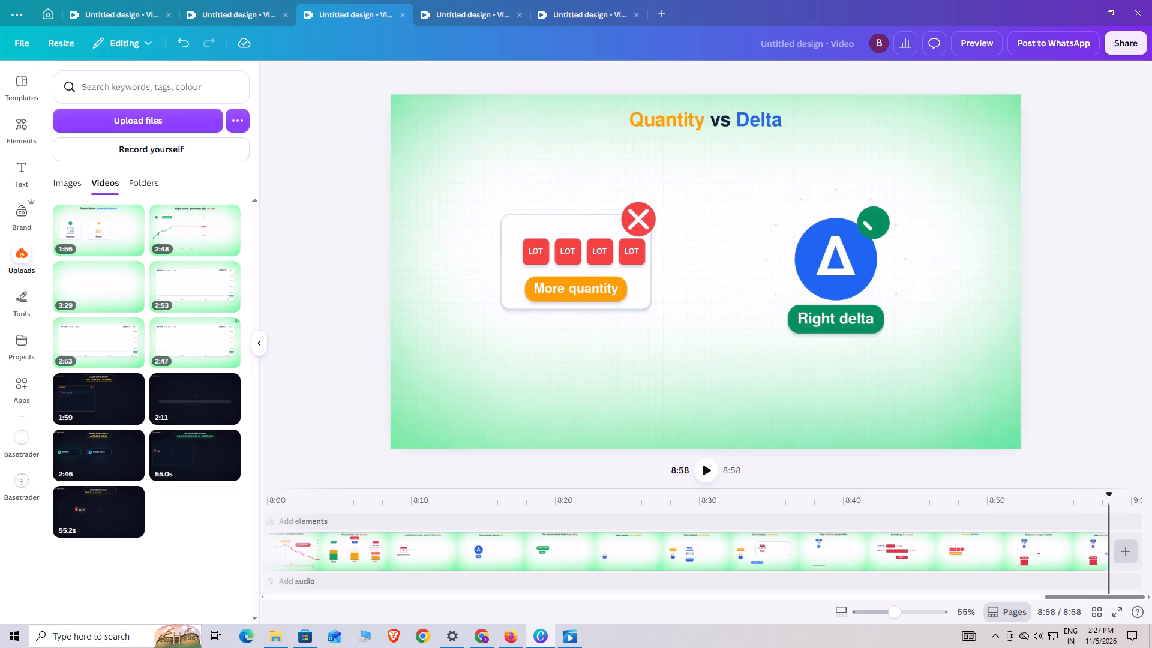
pyautogui.click(116, 239)
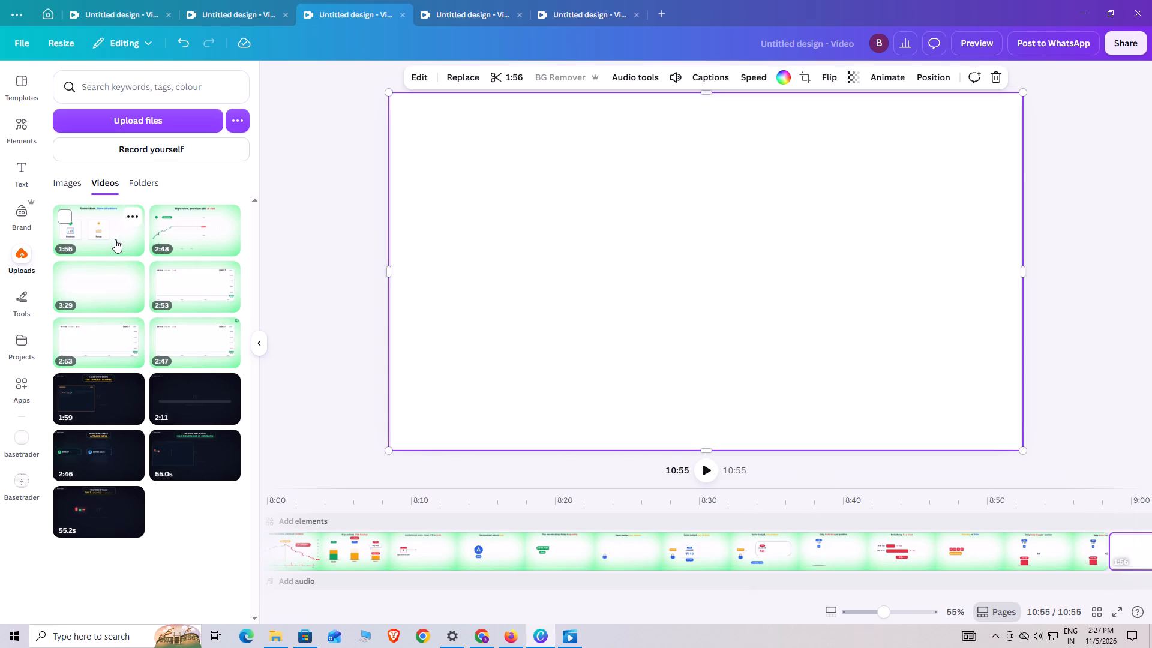
# Play the video from 8:57 across the cut into the new 1:56 clip and through the "Situation 1: ATM is balanced" scene.
pyautogui.click(1035, 508)
pyautogui.moveTo(1034, 499); pyautogui.dragTo(1063, 499)
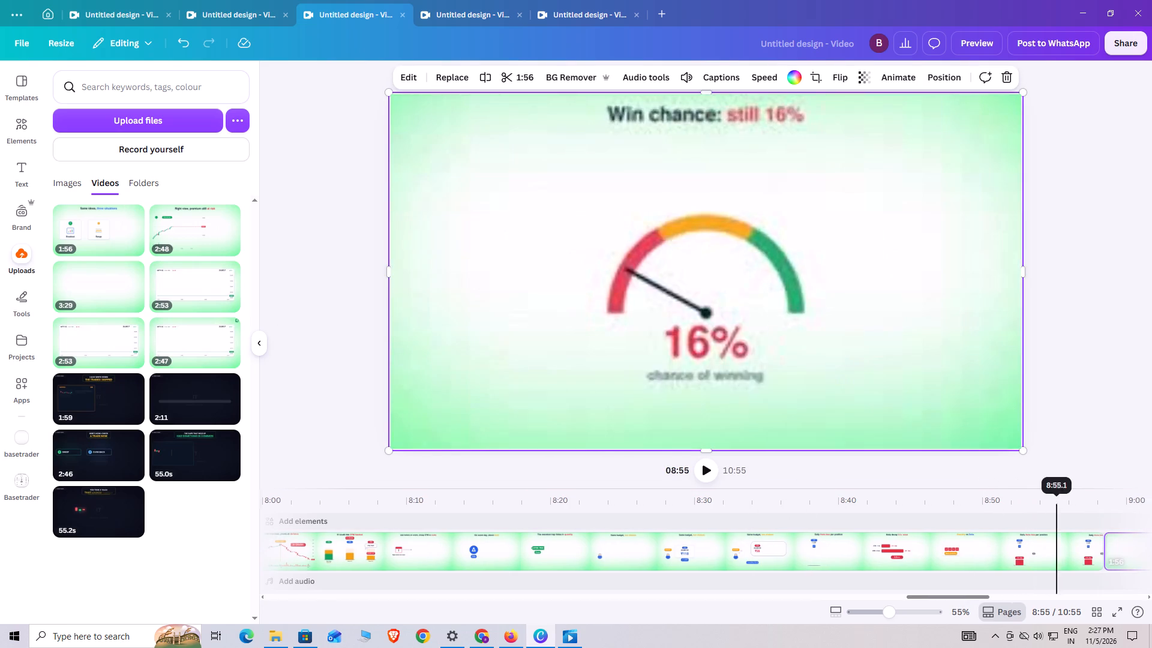
pyautogui.moveTo(1063, 499); pyautogui.dragTo(809, 486)
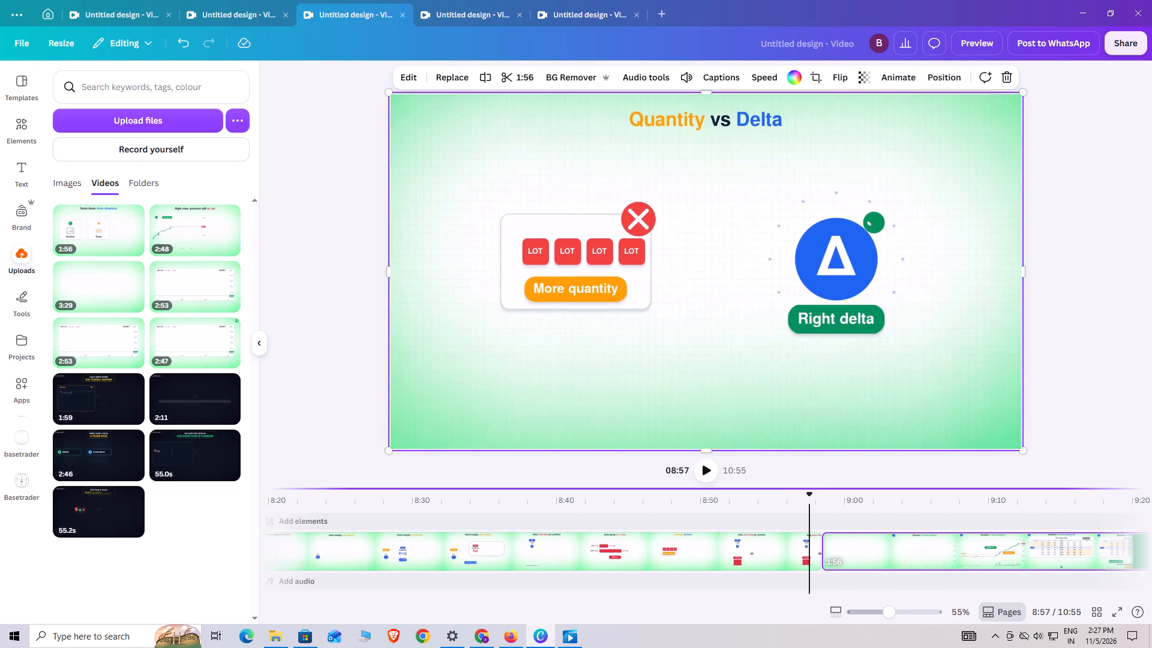
pyautogui.click(707, 466)
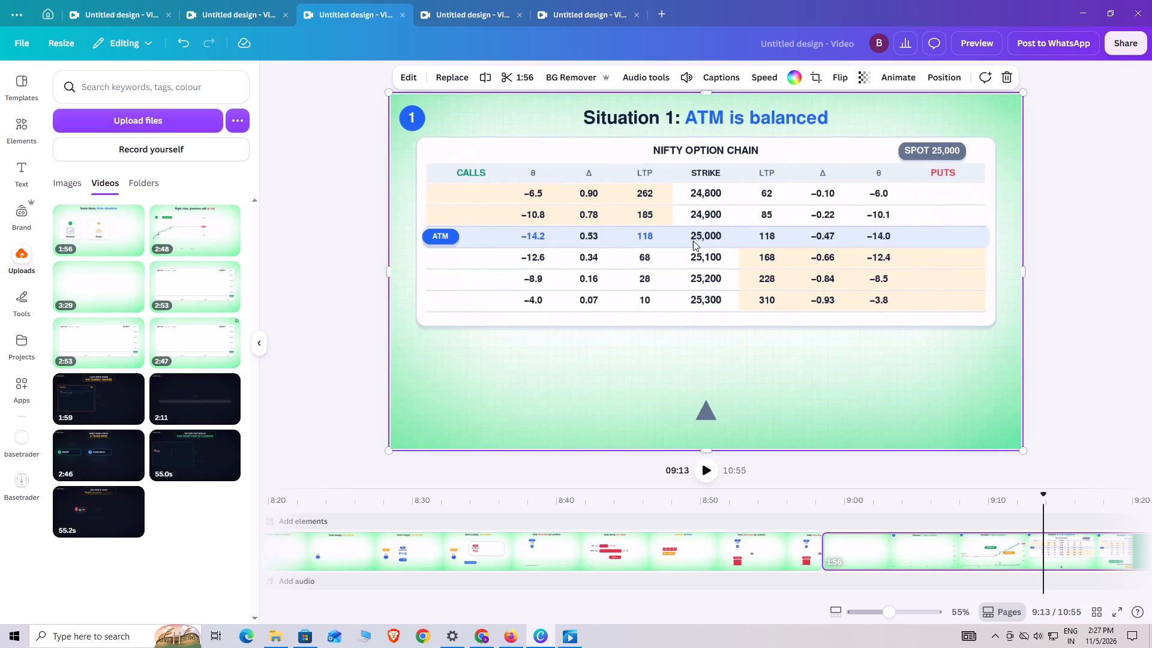
pyautogui.click(721, 470)
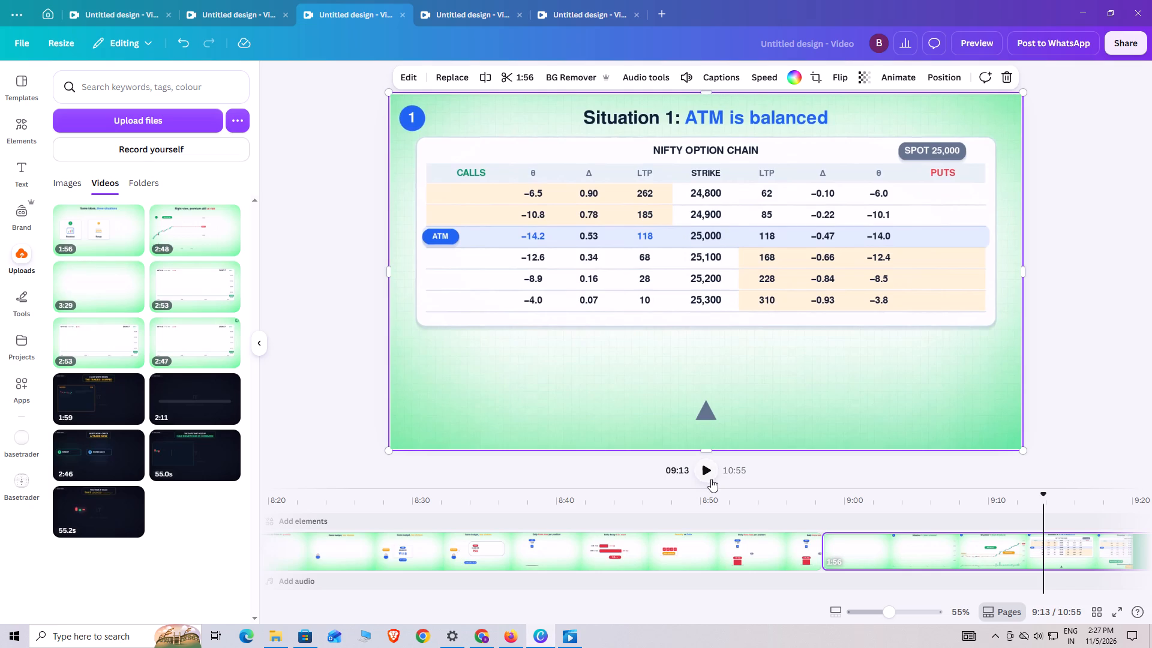
pyautogui.click(711, 479)
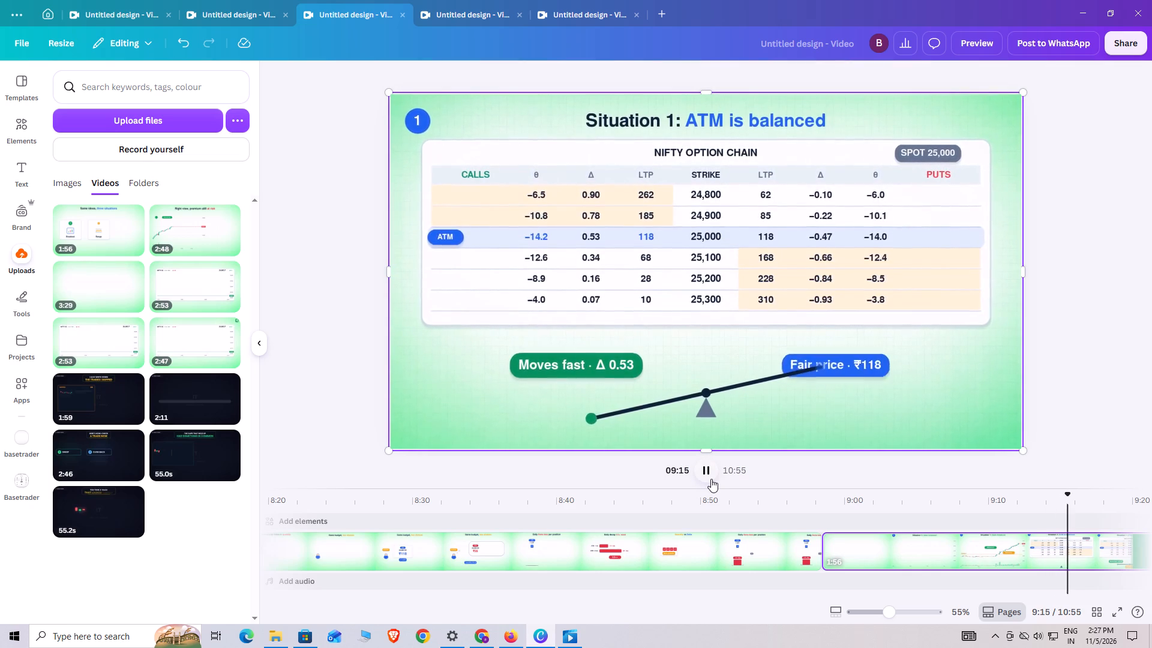
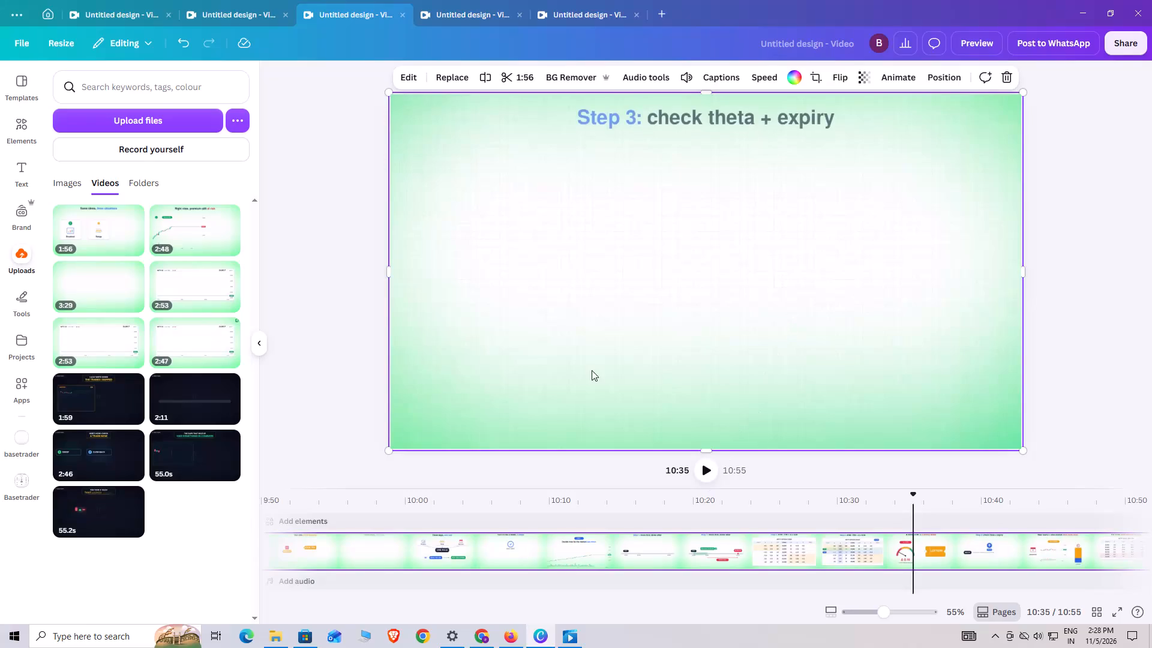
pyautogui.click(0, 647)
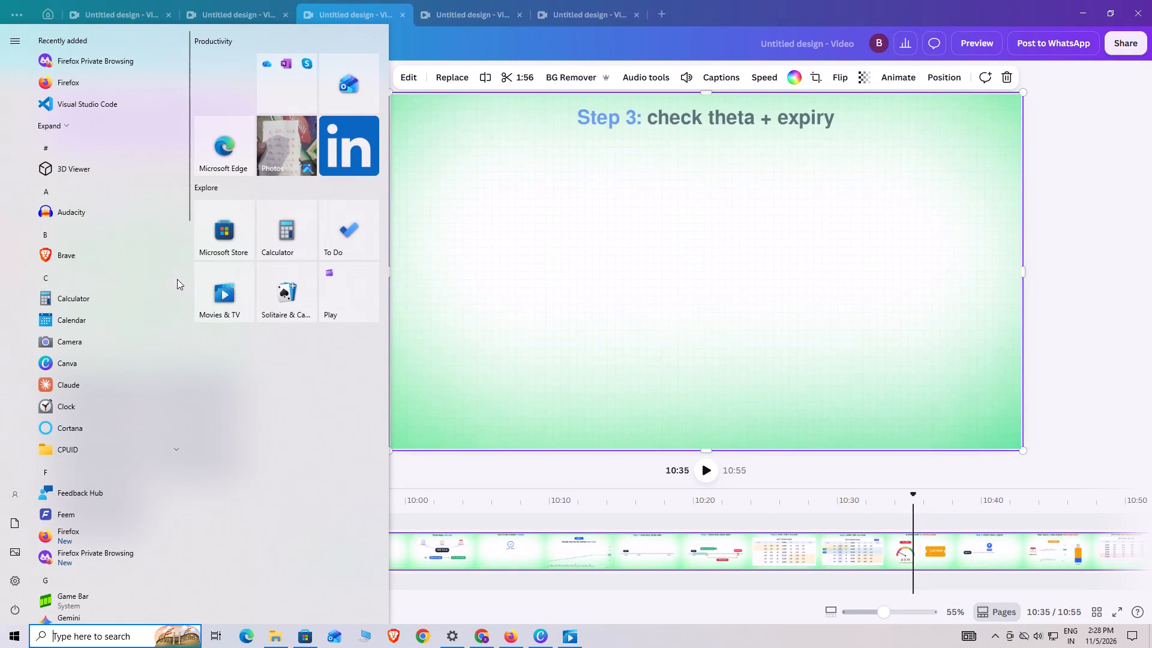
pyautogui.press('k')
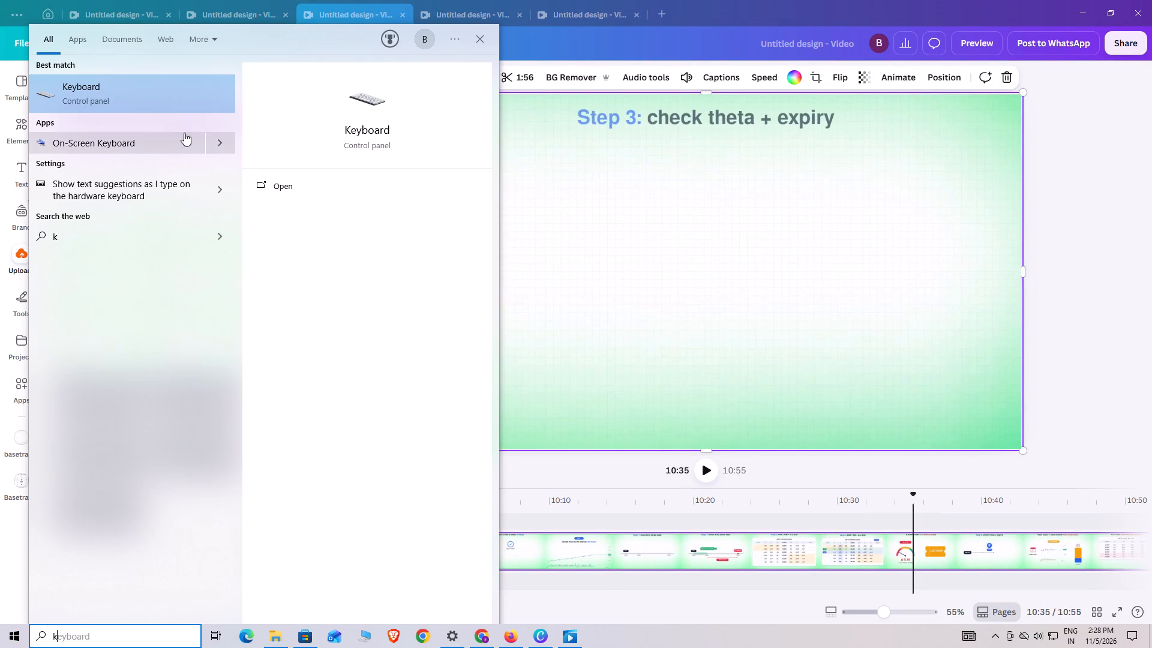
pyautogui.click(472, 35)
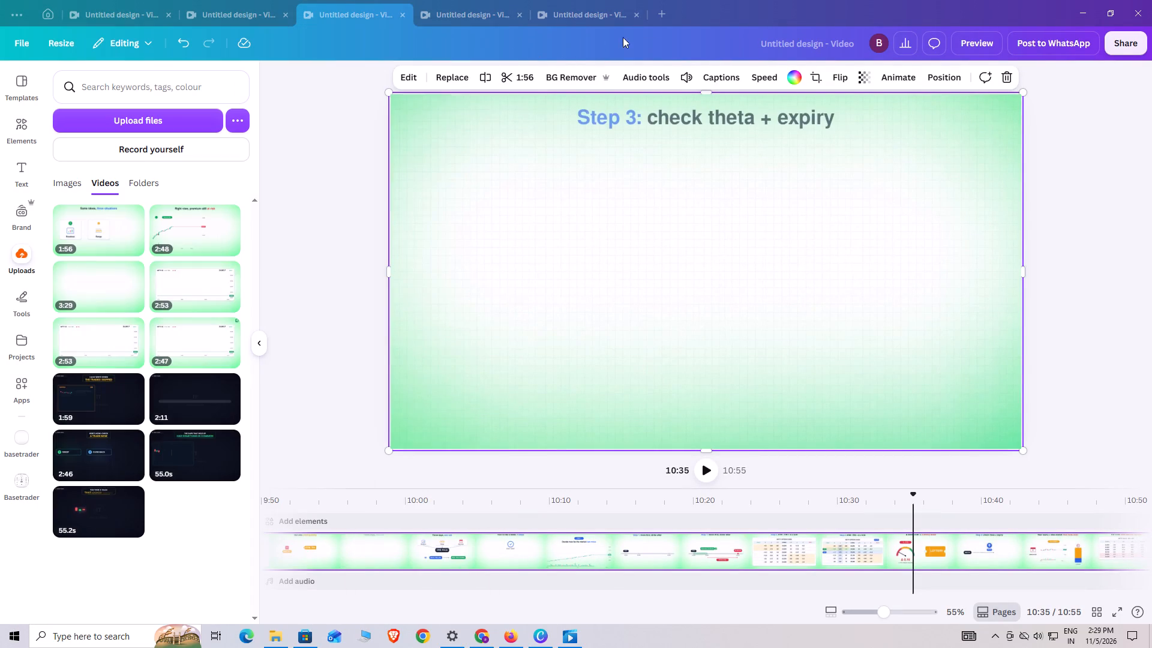
# Minimise the windows covering the desktop and launch the Kuro app from its desktop shortcut.
pyautogui.click(1082, 1)
pyautogui.click(1082, 1)
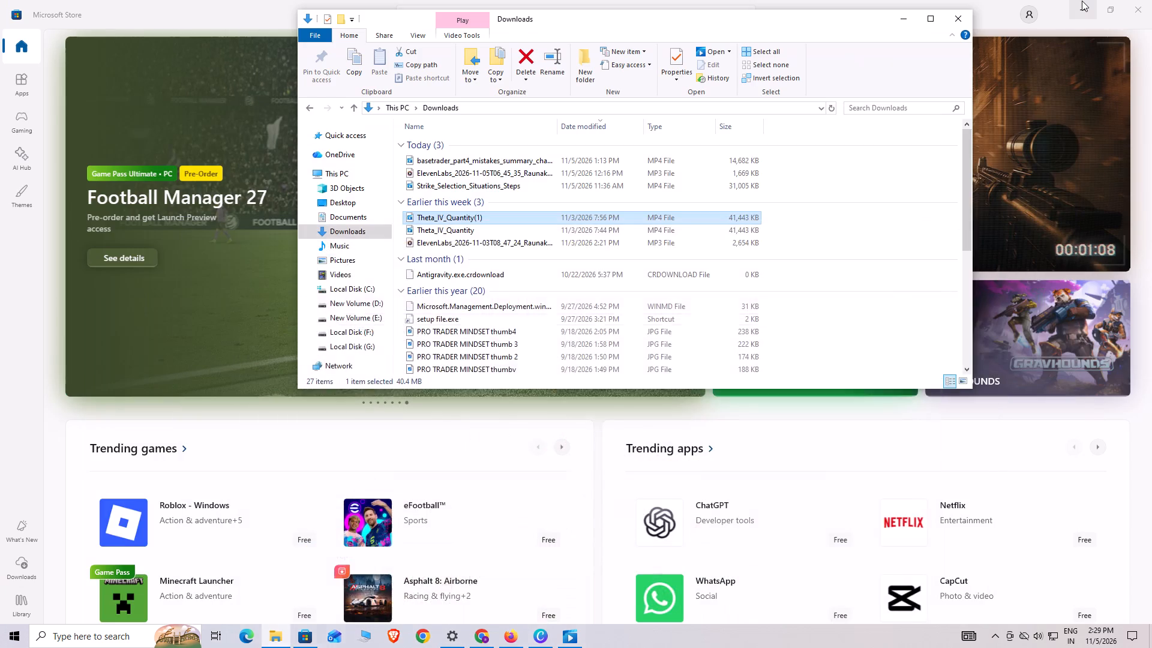
pyautogui.click(1082, 1)
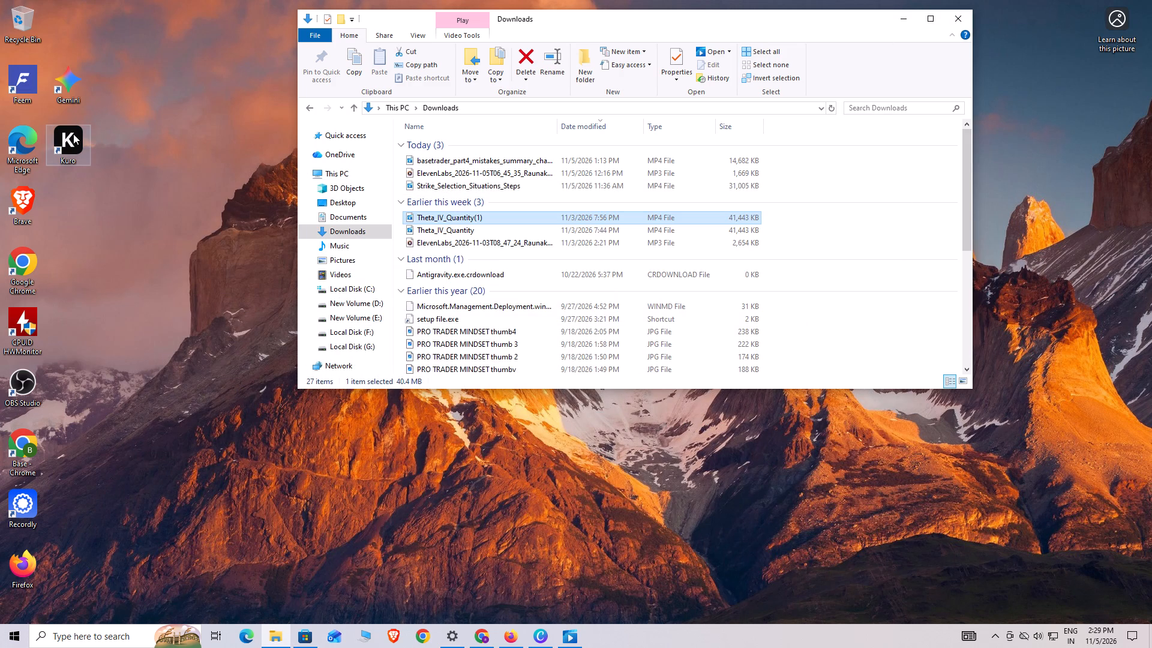
pyautogui.tripleClick(73, 133)
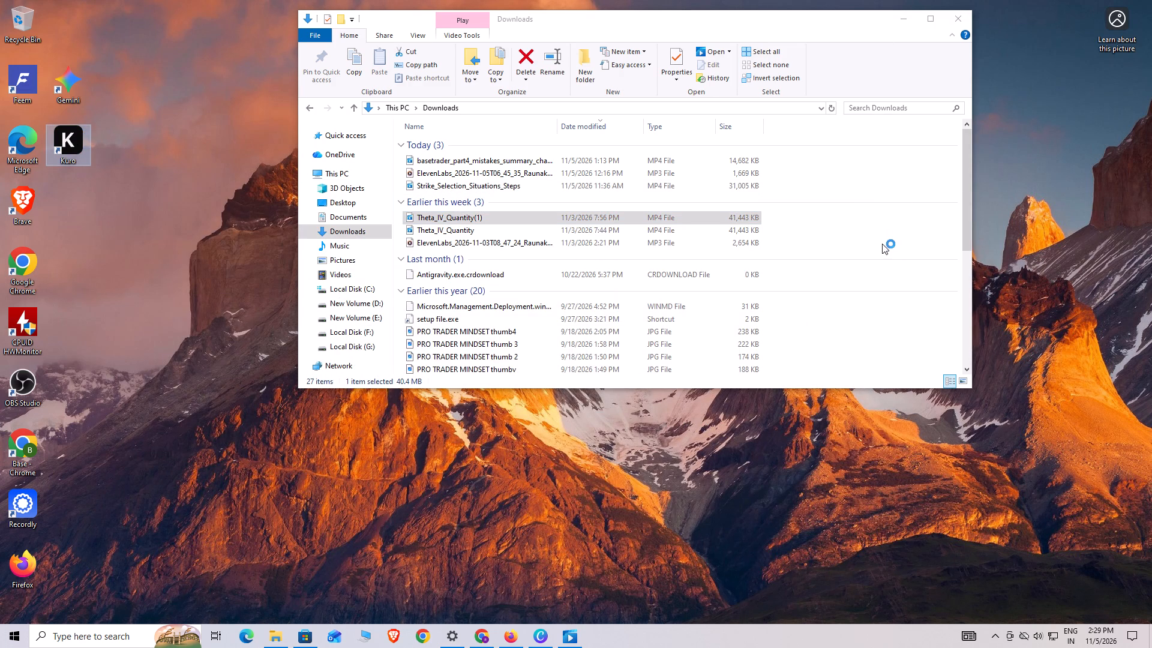
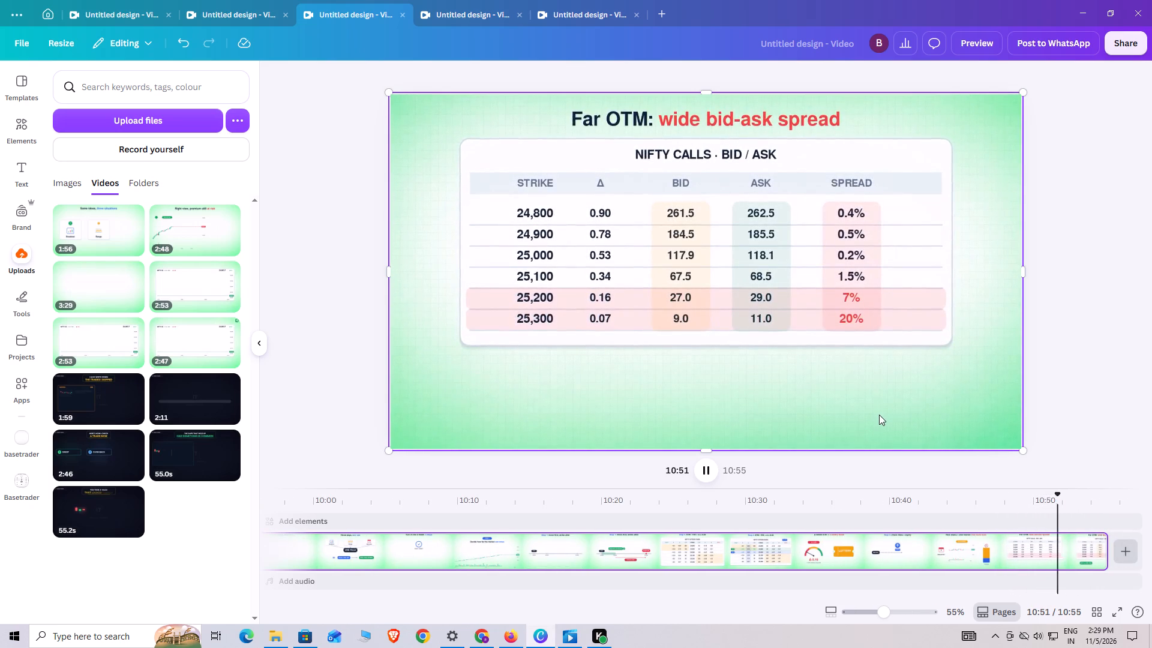
# Play the closing Far OTM bid-ask spread scene through to the end of the timeline.
pyautogui.click(709, 472)
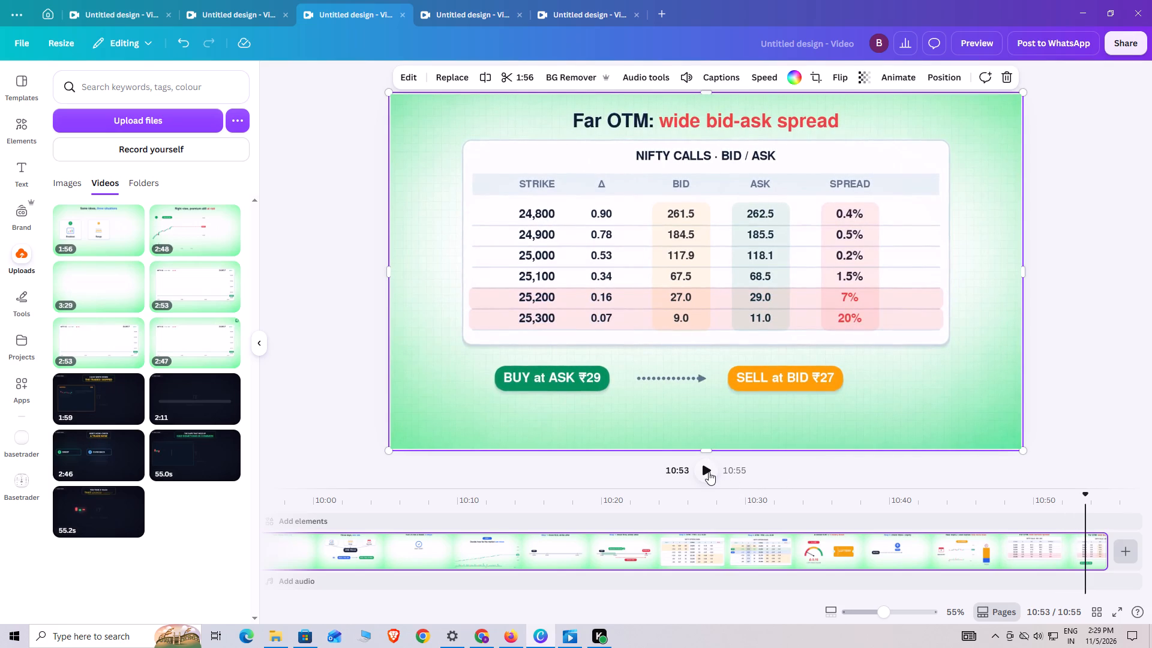
pyautogui.click(709, 472)
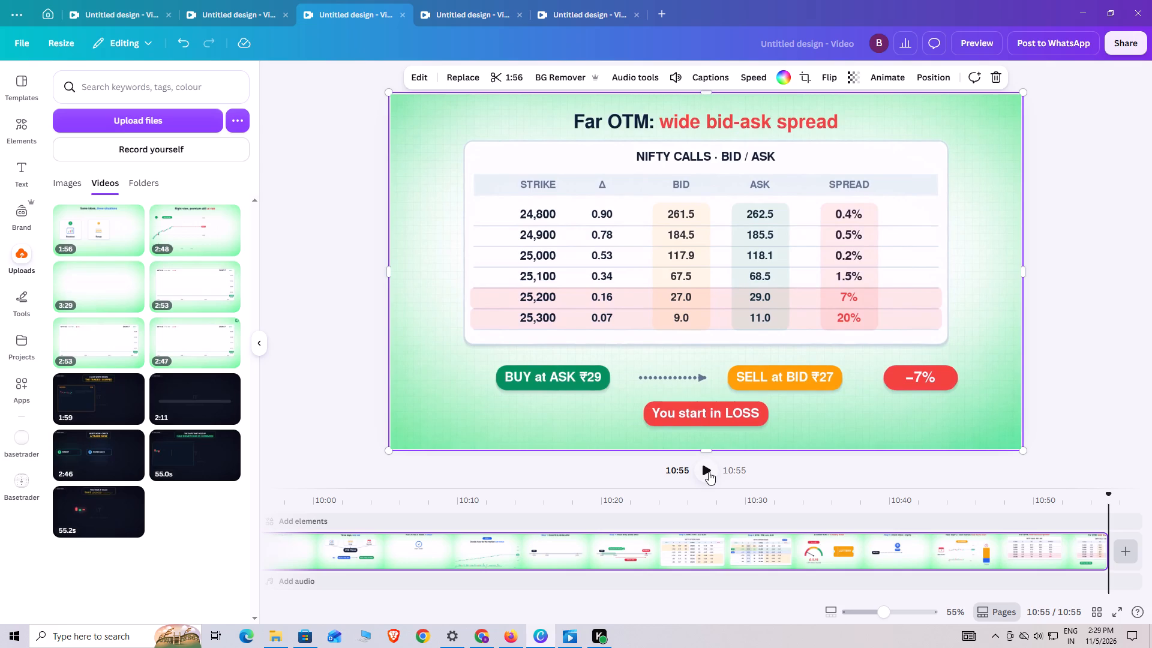
# Preview basetrader_part4_mistakes_summary_chain_fixed from the Downloads folder and upload it to the design's videos.
pyautogui.click(158, 122)
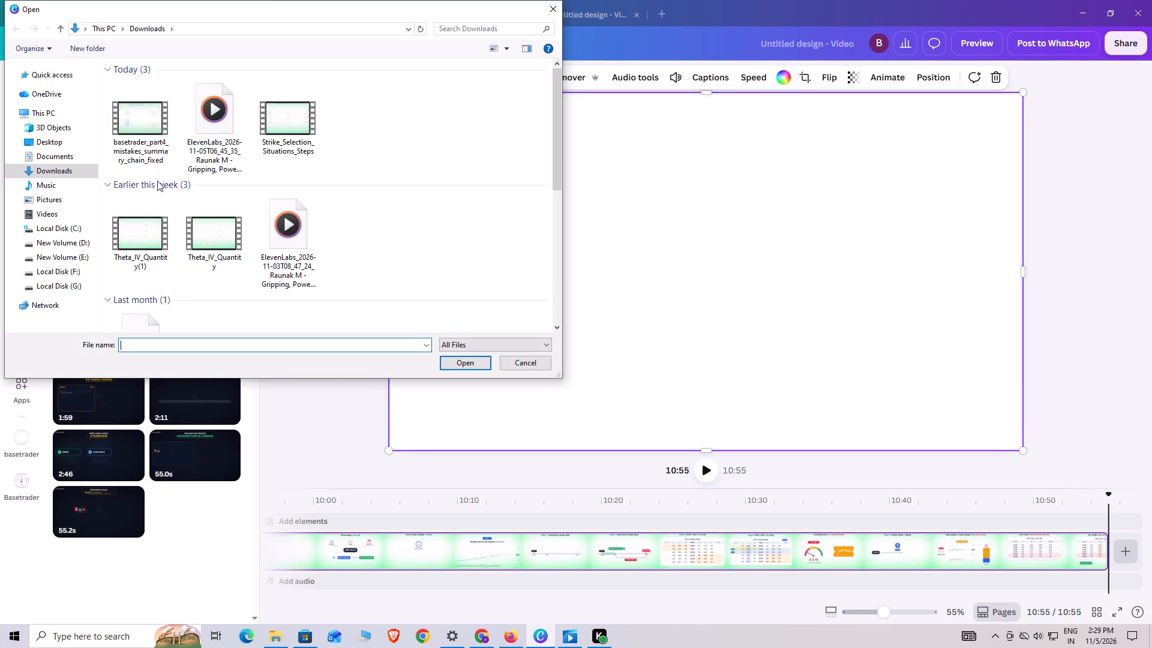
pyautogui.click(59, 173)
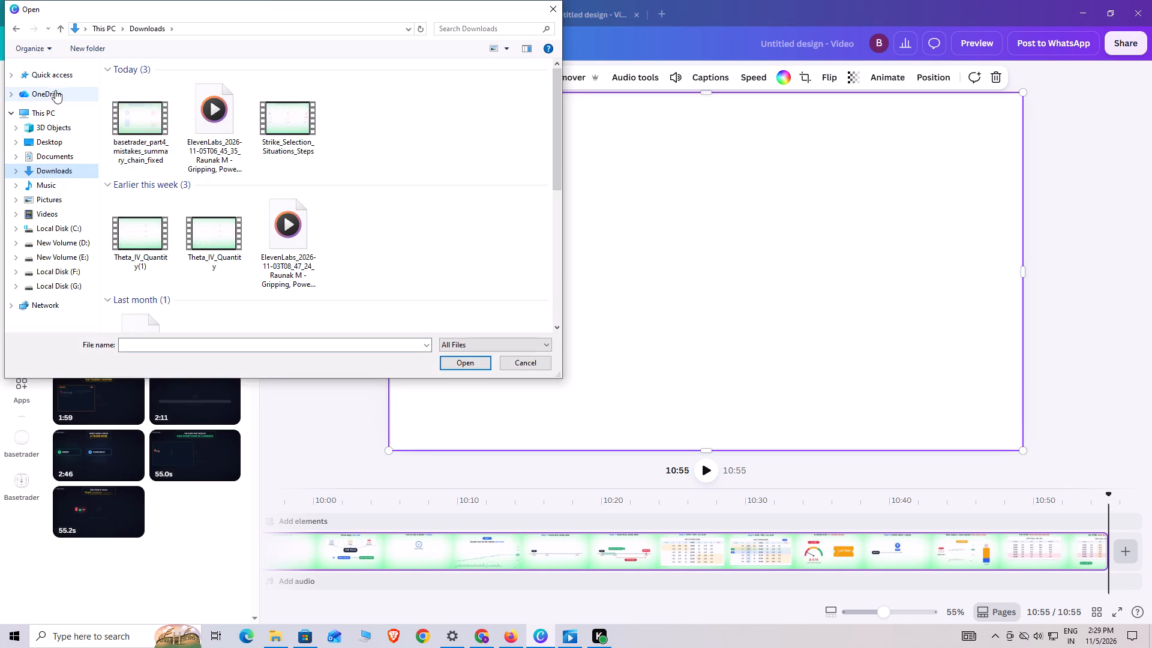
pyautogui.click(53, 200)
pyautogui.click(55, 171)
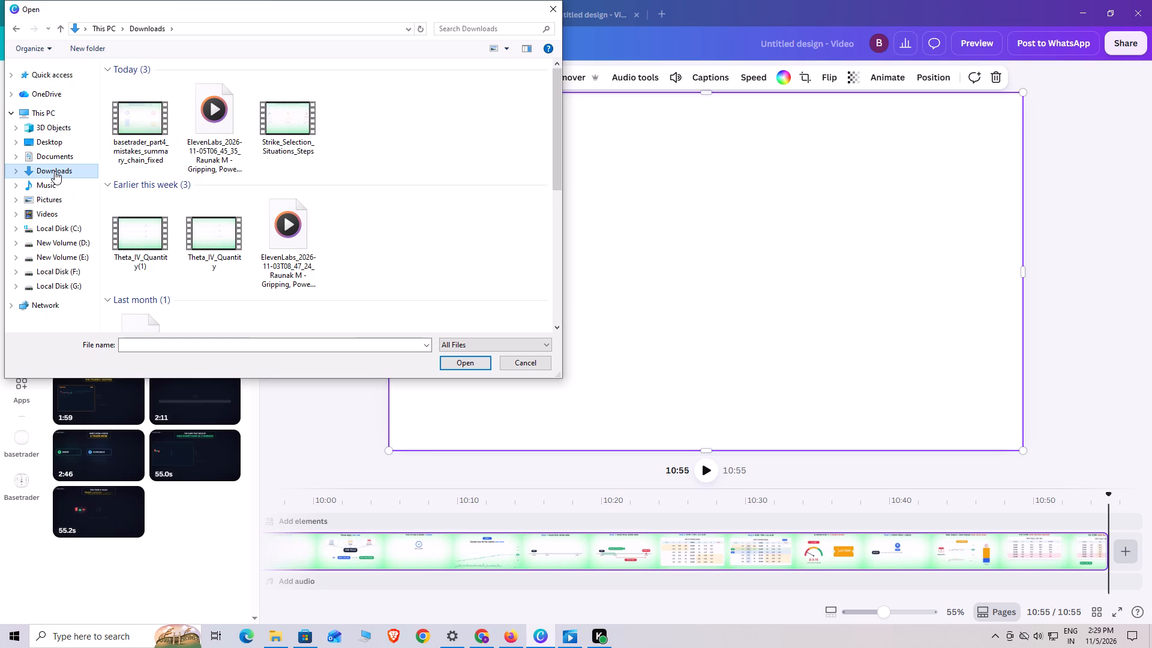
pyautogui.rightClick(138, 127)
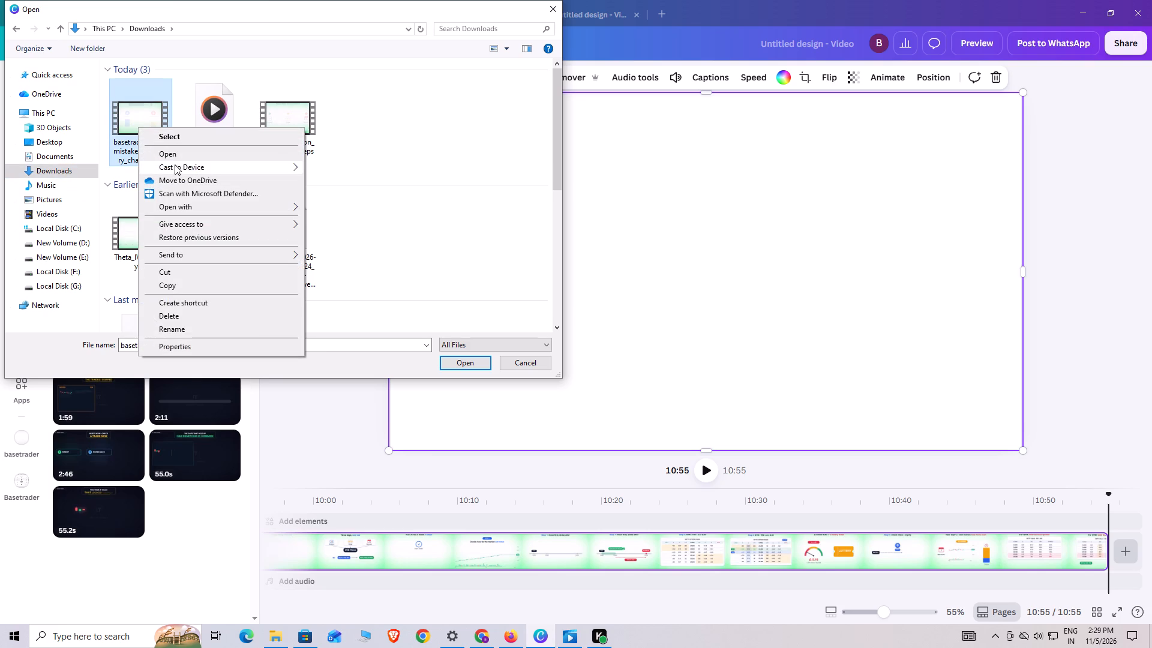
pyautogui.click(176, 158)
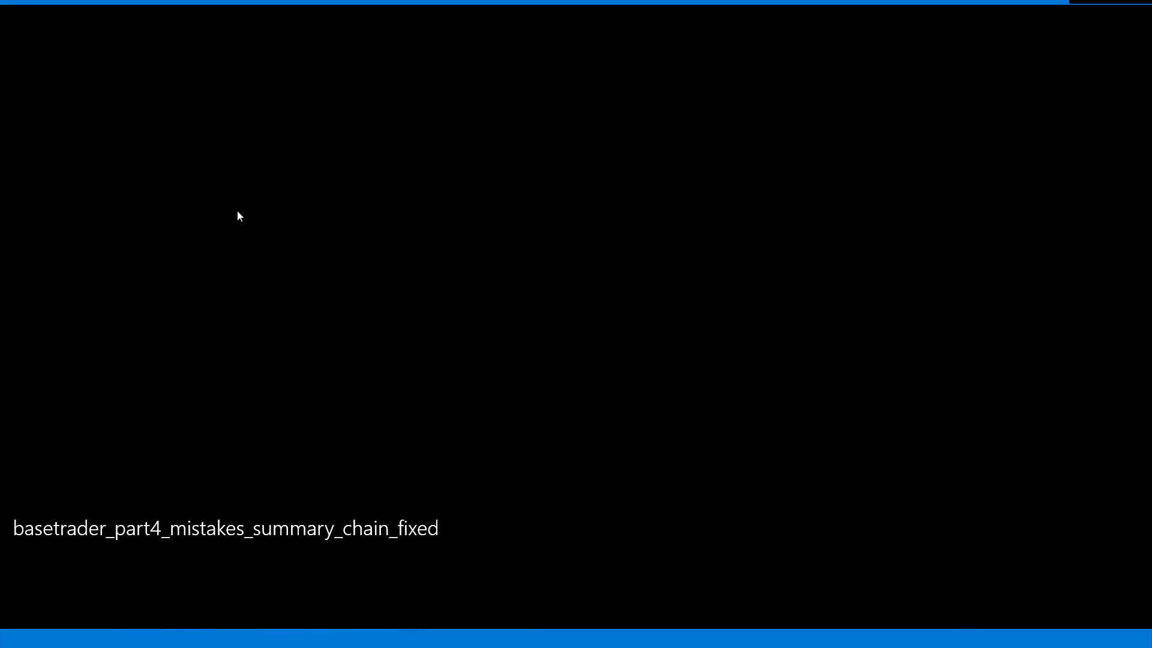
pyautogui.click(1096, 0)
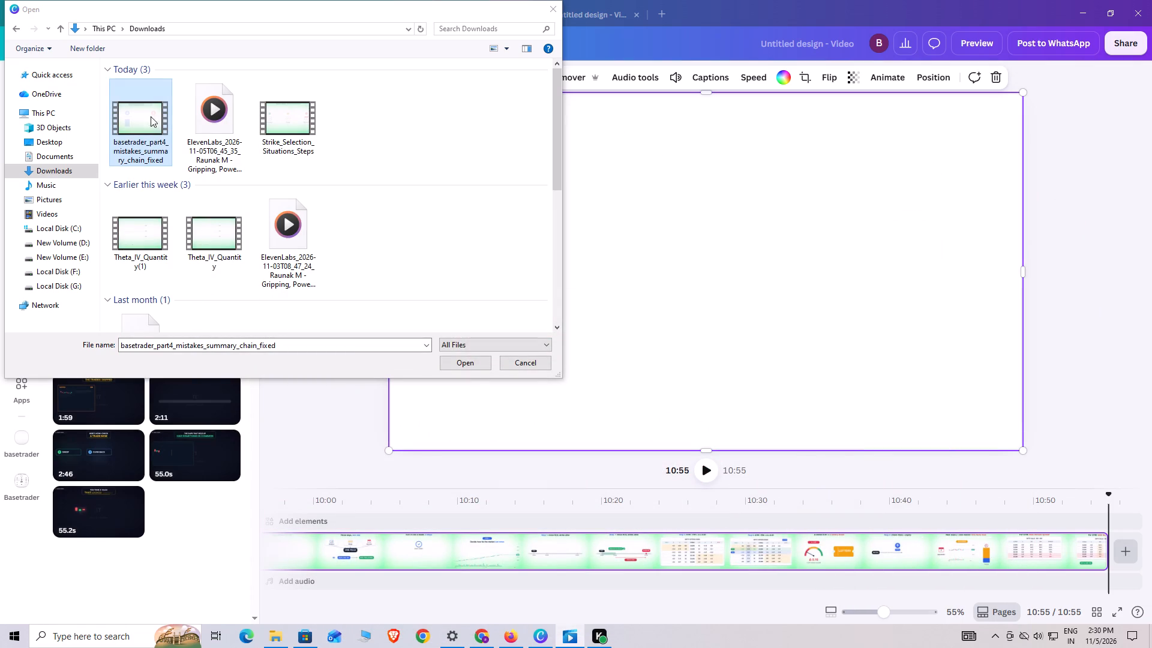
pyautogui.click(466, 362)
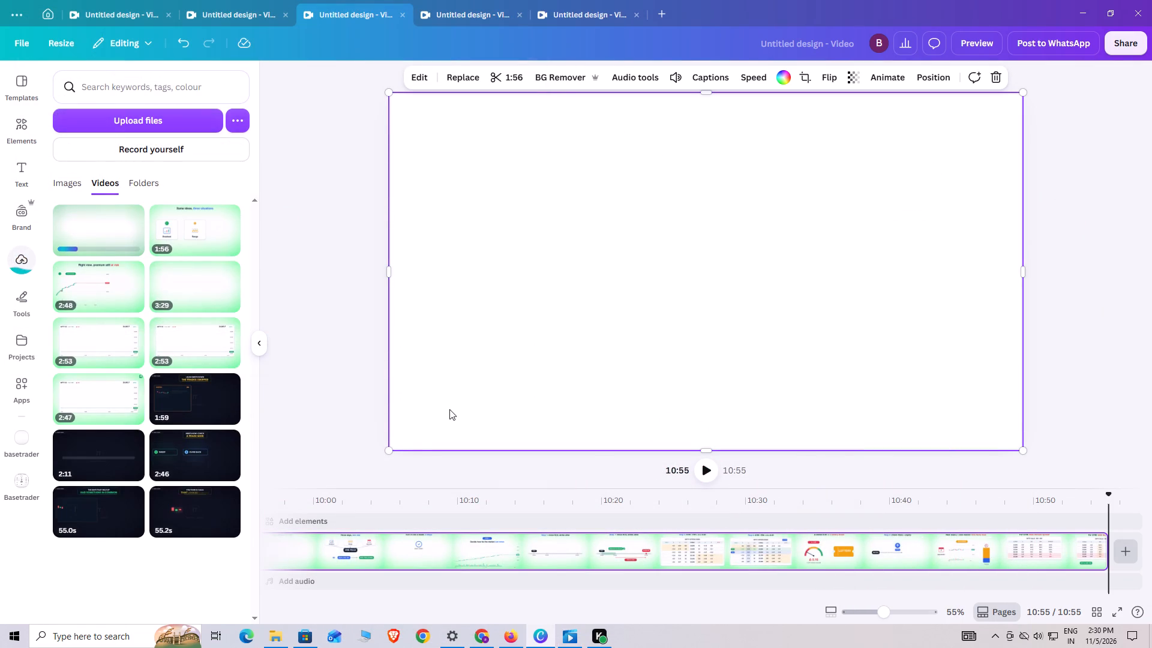
# Pause the part 4 clip in the video player and return to the Canva design.
pyautogui.click(568, 632)
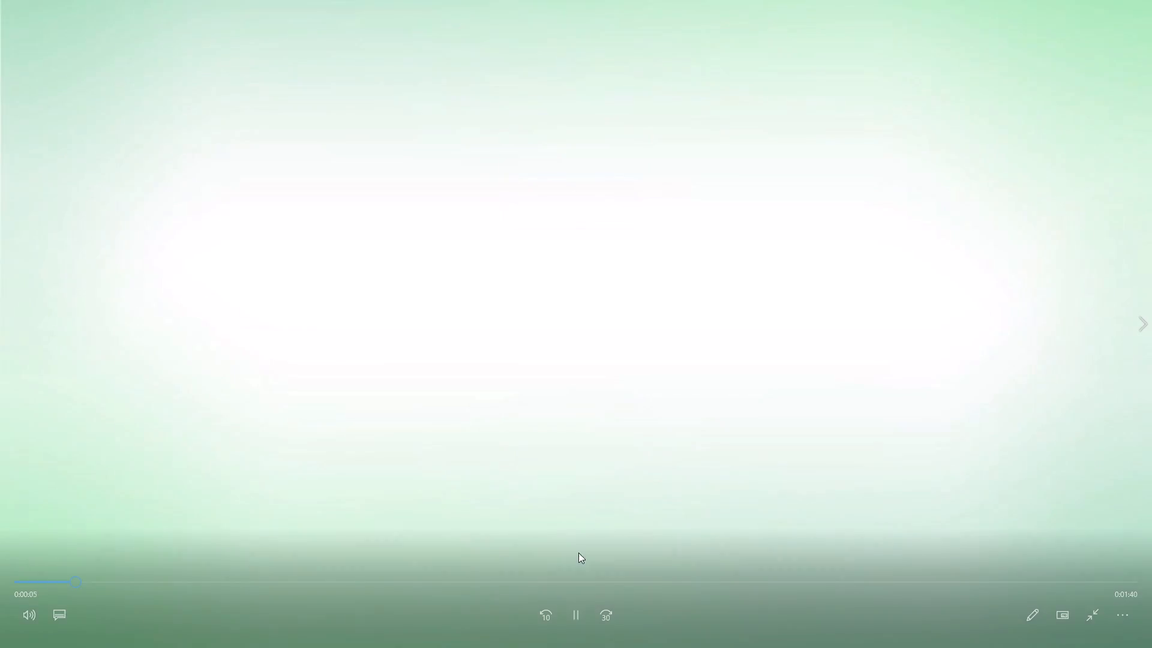
pyautogui.click(584, 609)
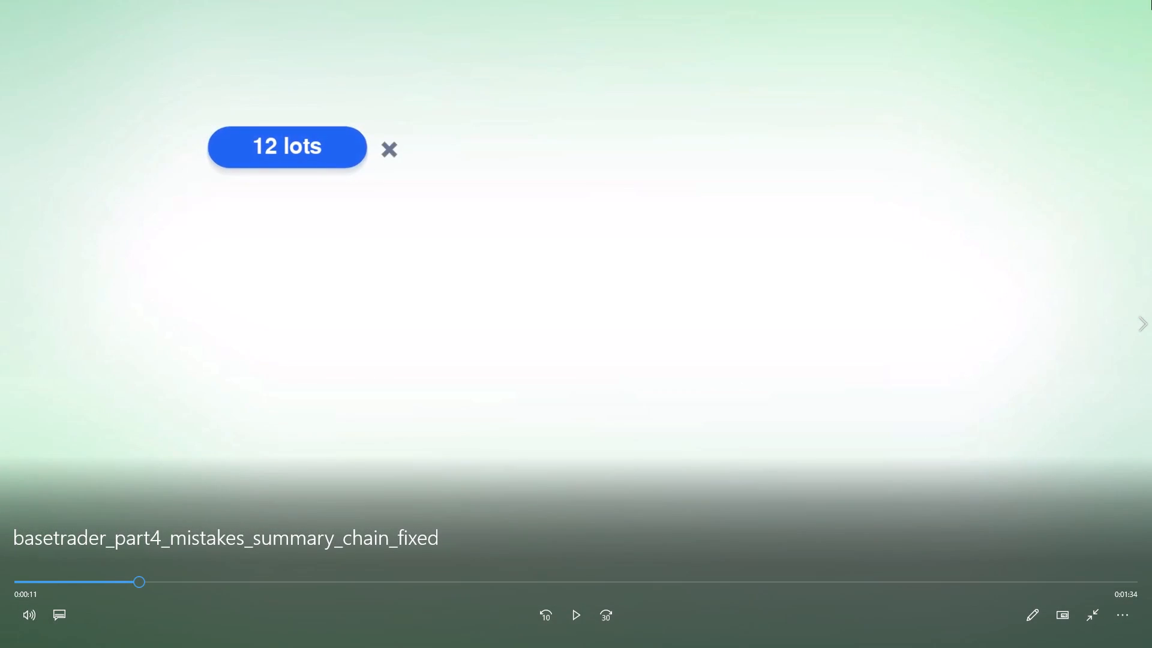
pyautogui.click(1090, 2)
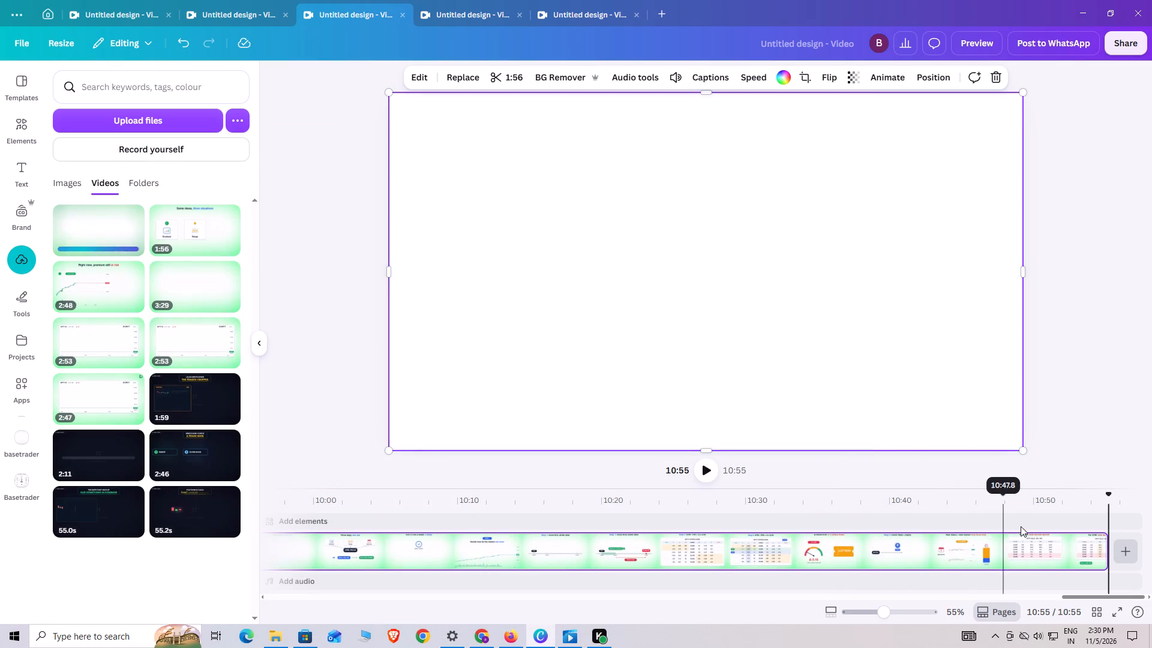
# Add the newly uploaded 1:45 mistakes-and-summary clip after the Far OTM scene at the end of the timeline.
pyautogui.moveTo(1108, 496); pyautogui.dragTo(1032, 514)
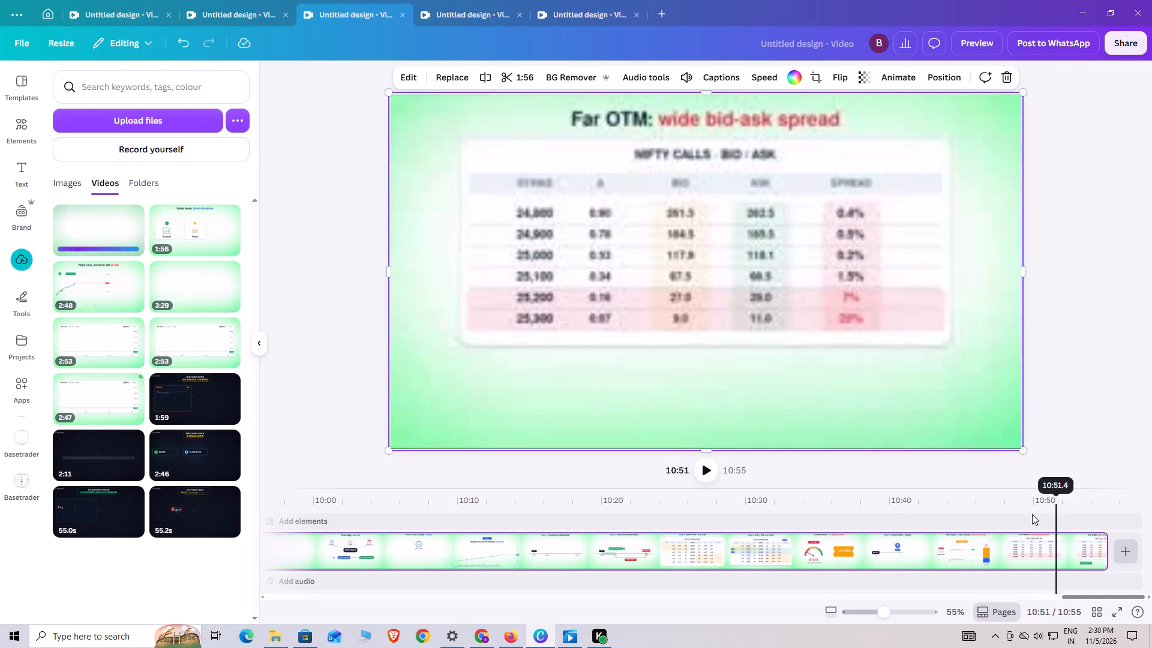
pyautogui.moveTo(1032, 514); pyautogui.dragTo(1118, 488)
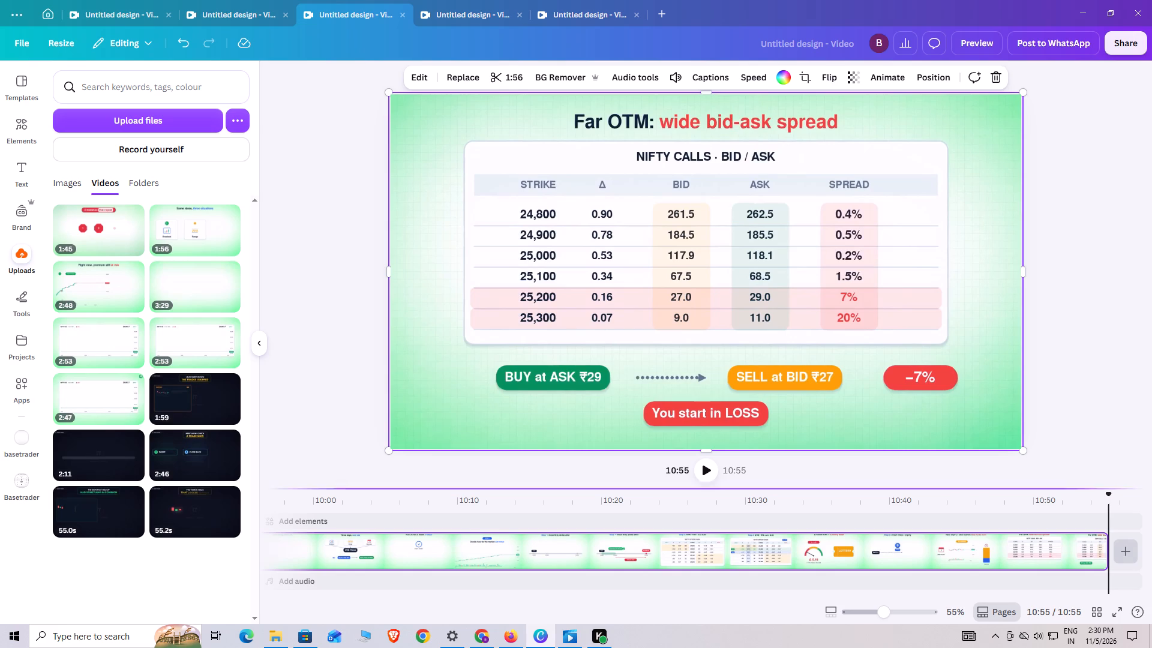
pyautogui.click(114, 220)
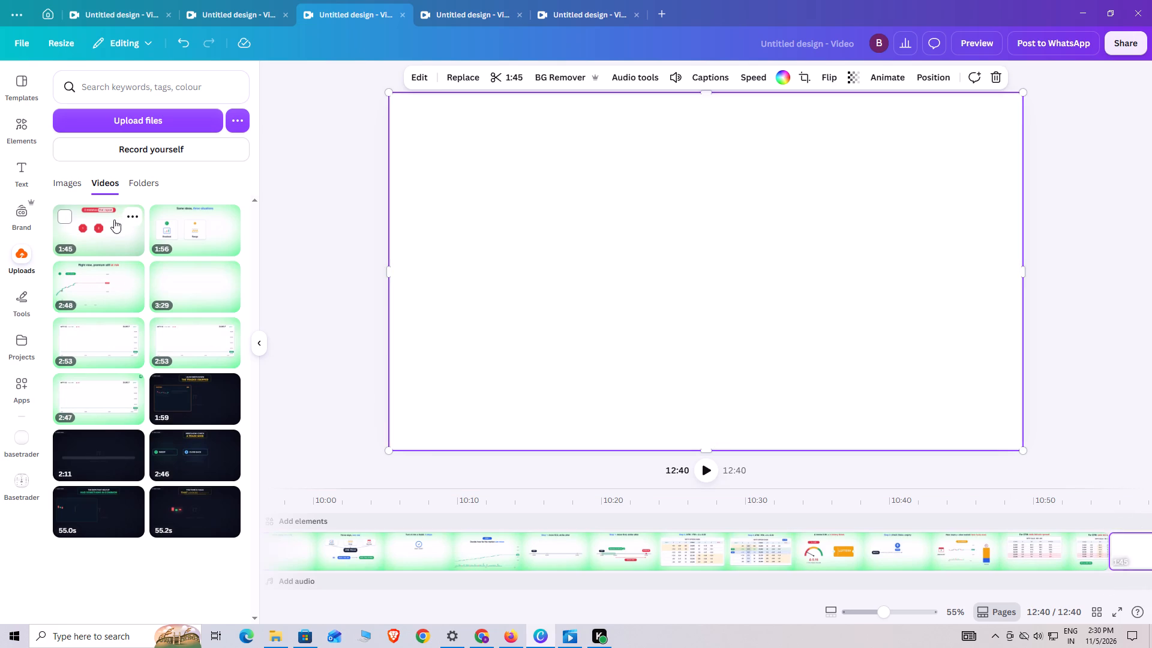
# Review the added mistakes-and-summary clip and play across its join with the Far OTM bid-ask spread scene.
pyautogui.click(1085, 549)
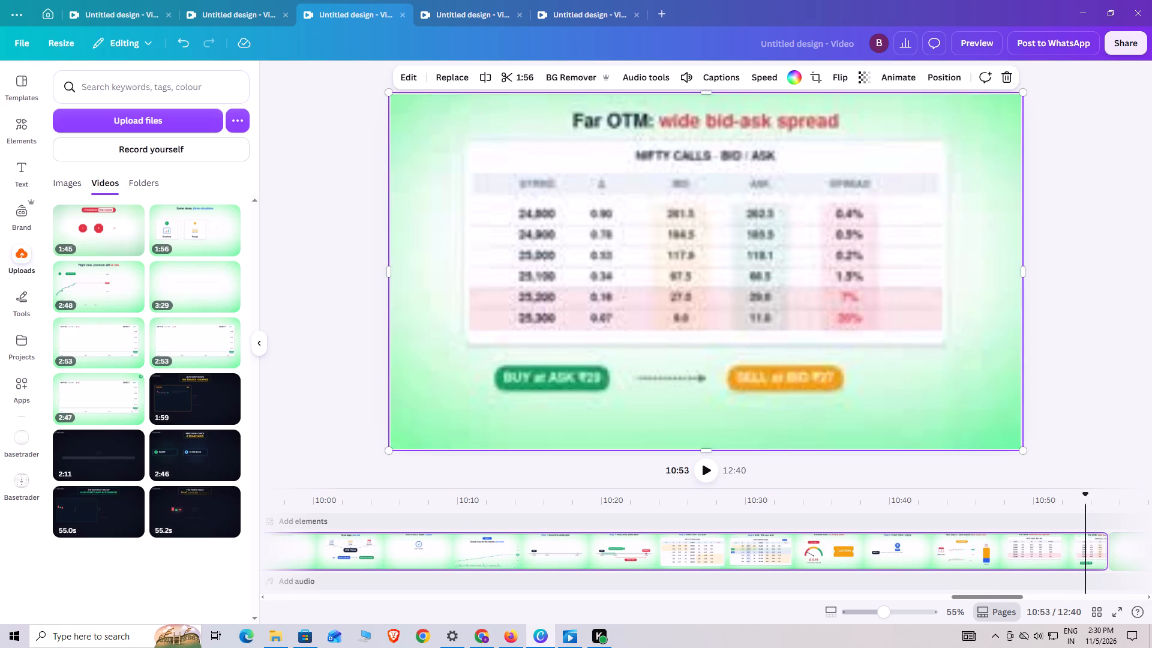
pyautogui.moveTo(1087, 497); pyautogui.dragTo(848, 480)
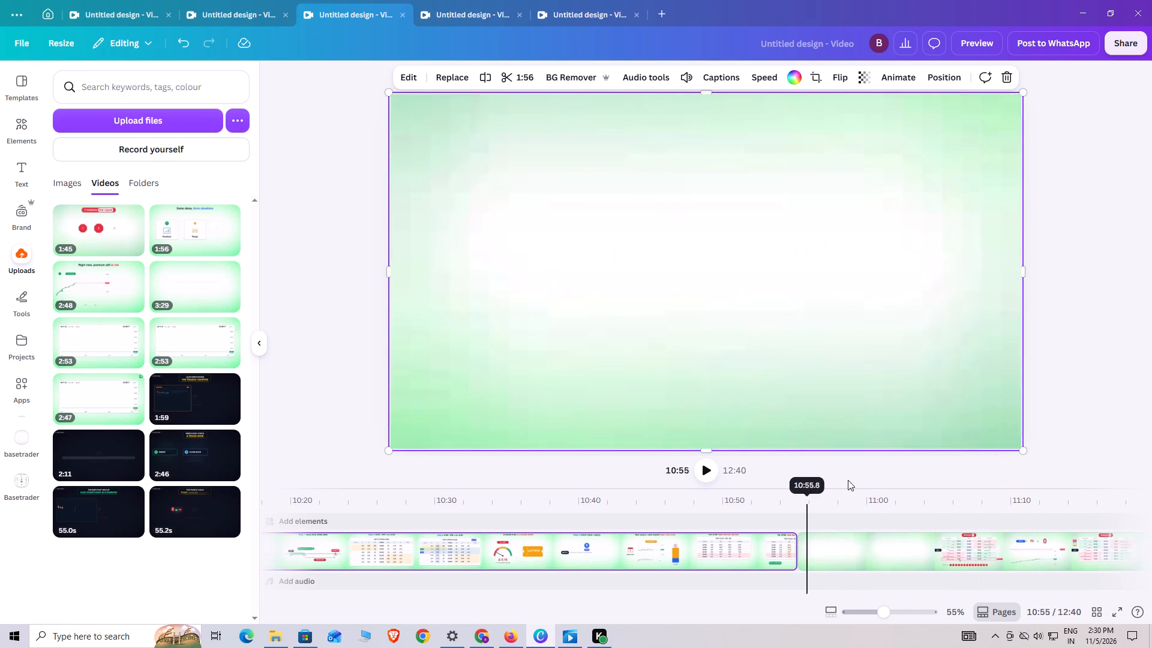
pyautogui.moveTo(848, 480); pyautogui.dragTo(1151, 467)
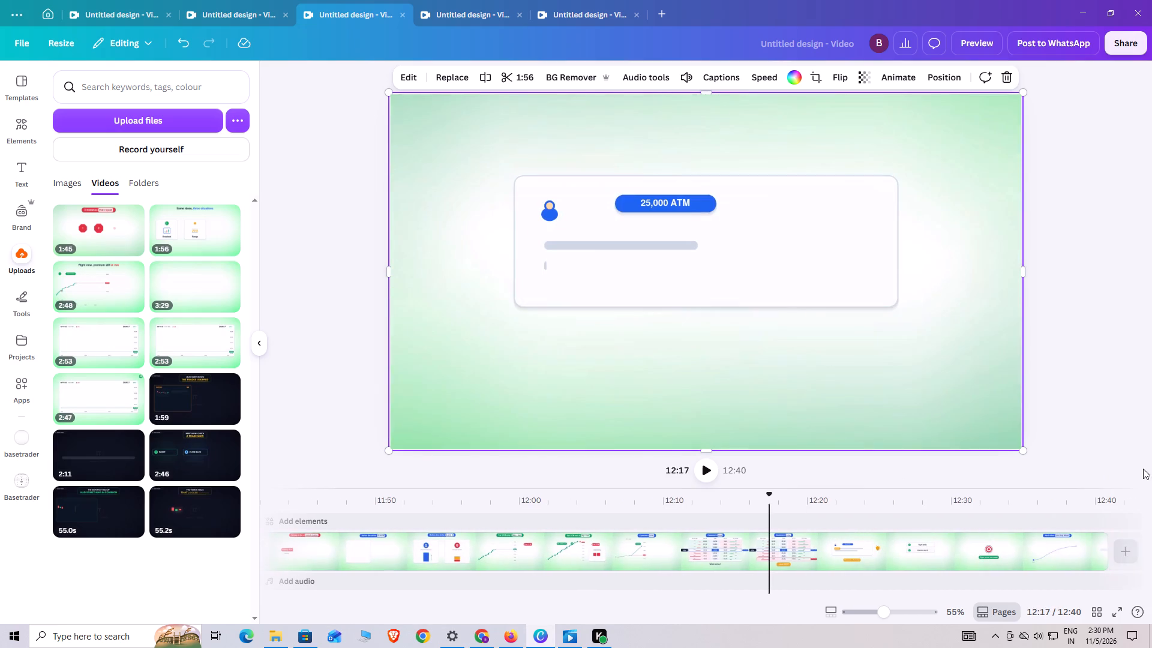
pyautogui.moveTo(769, 493); pyautogui.dragTo(1064, 491)
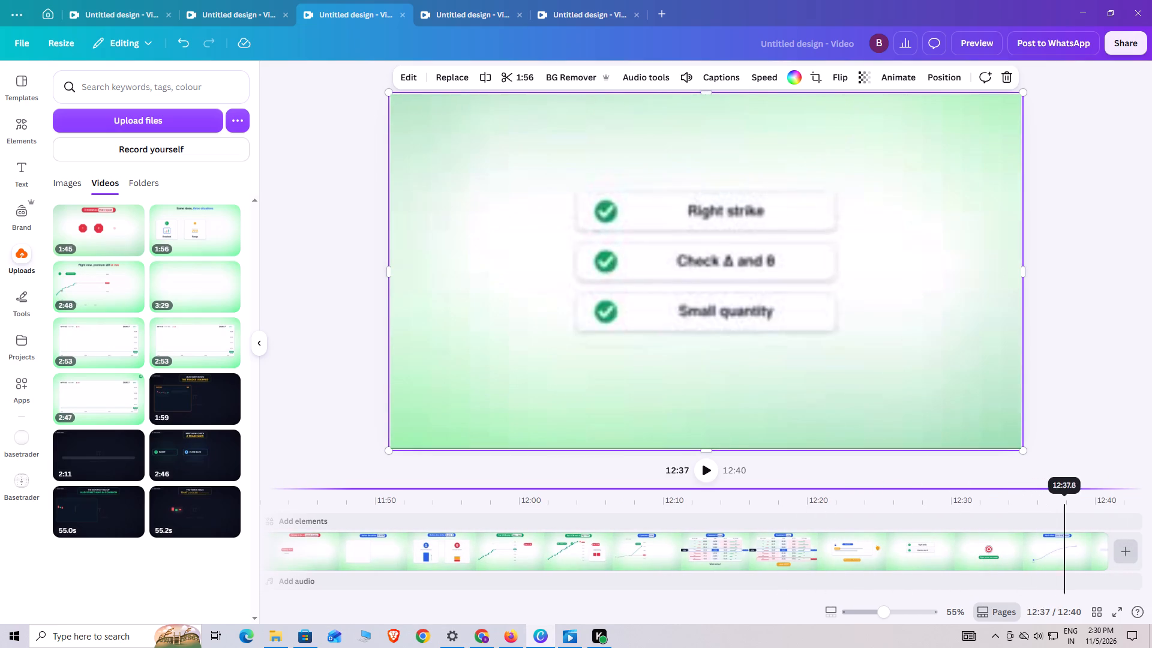
pyautogui.moveTo(1064, 491); pyautogui.dragTo(331, 519)
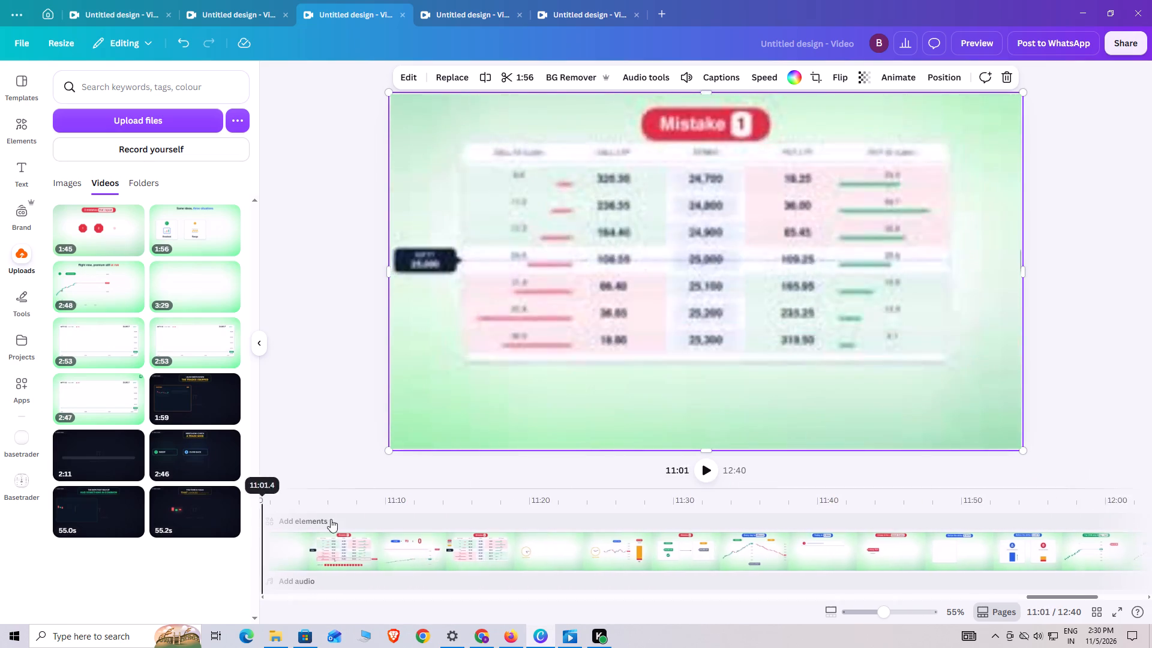
pyautogui.moveTo(331, 519); pyautogui.dragTo(520, 514)
pyautogui.click(706, 475)
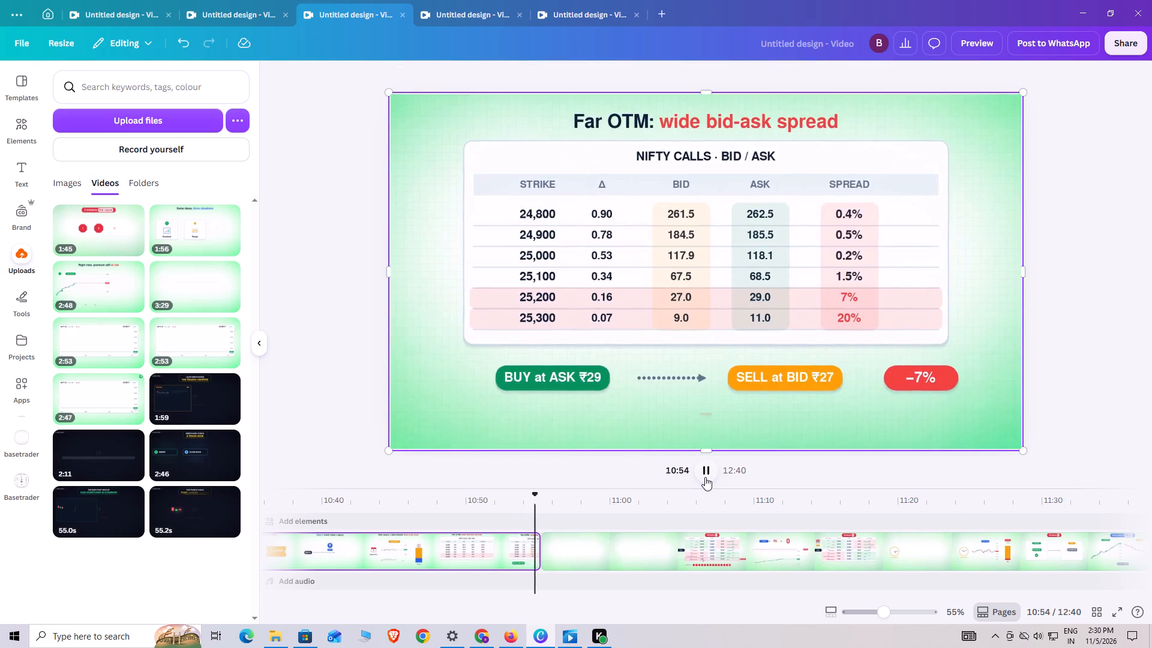
pyautogui.click(511, 520)
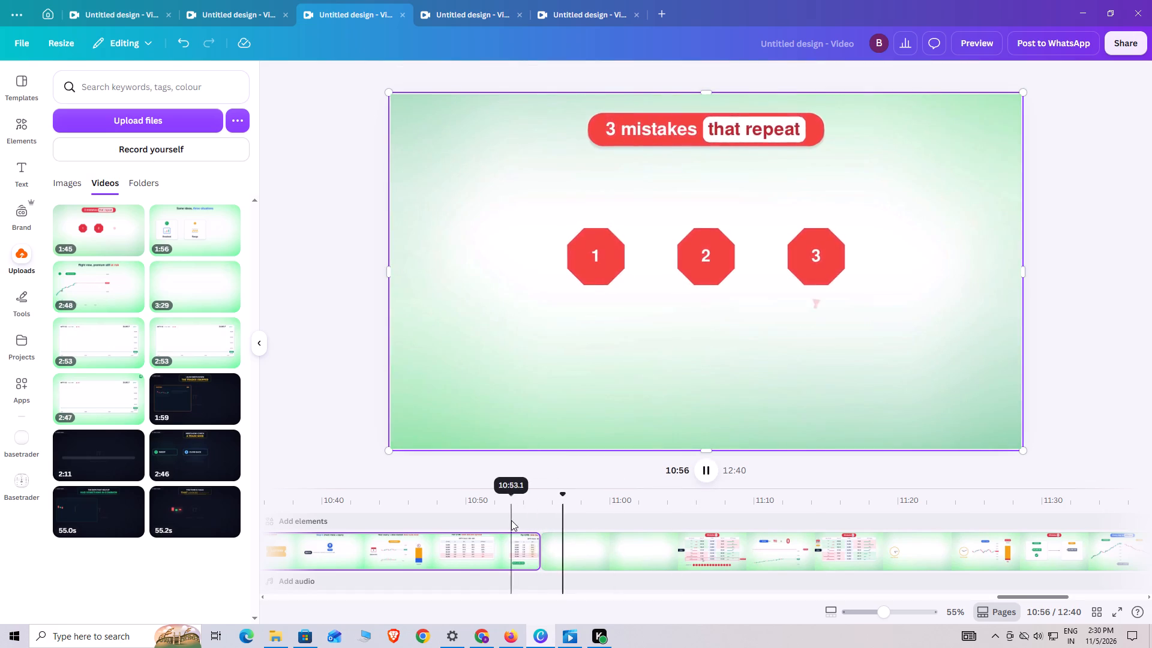
pyautogui.click(700, 467)
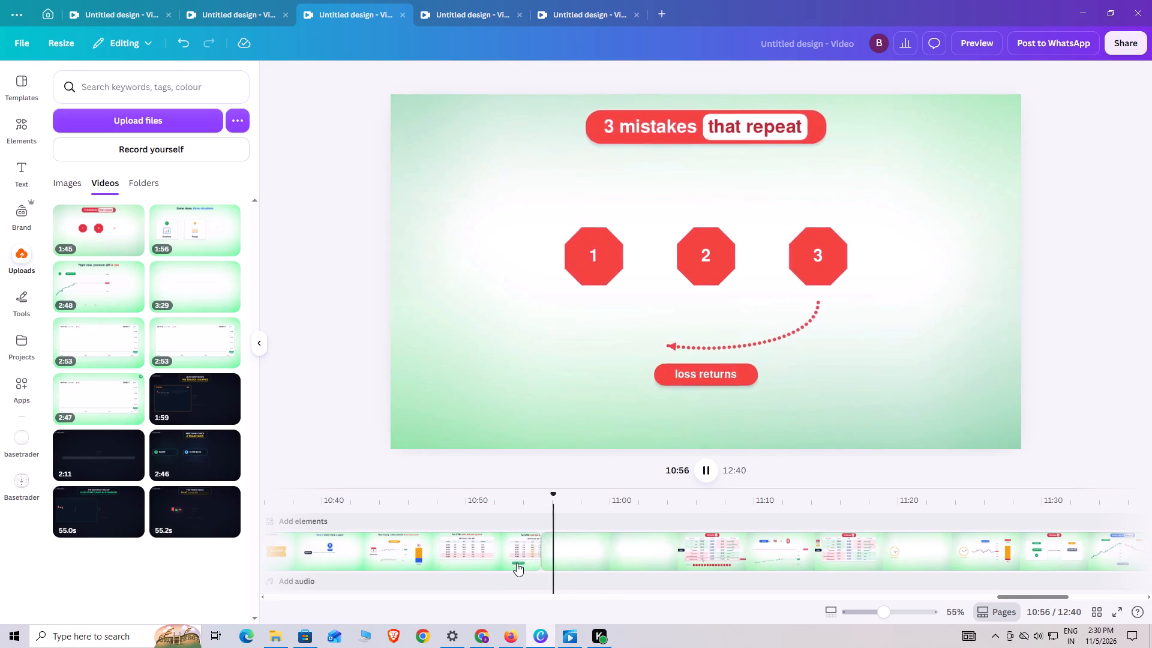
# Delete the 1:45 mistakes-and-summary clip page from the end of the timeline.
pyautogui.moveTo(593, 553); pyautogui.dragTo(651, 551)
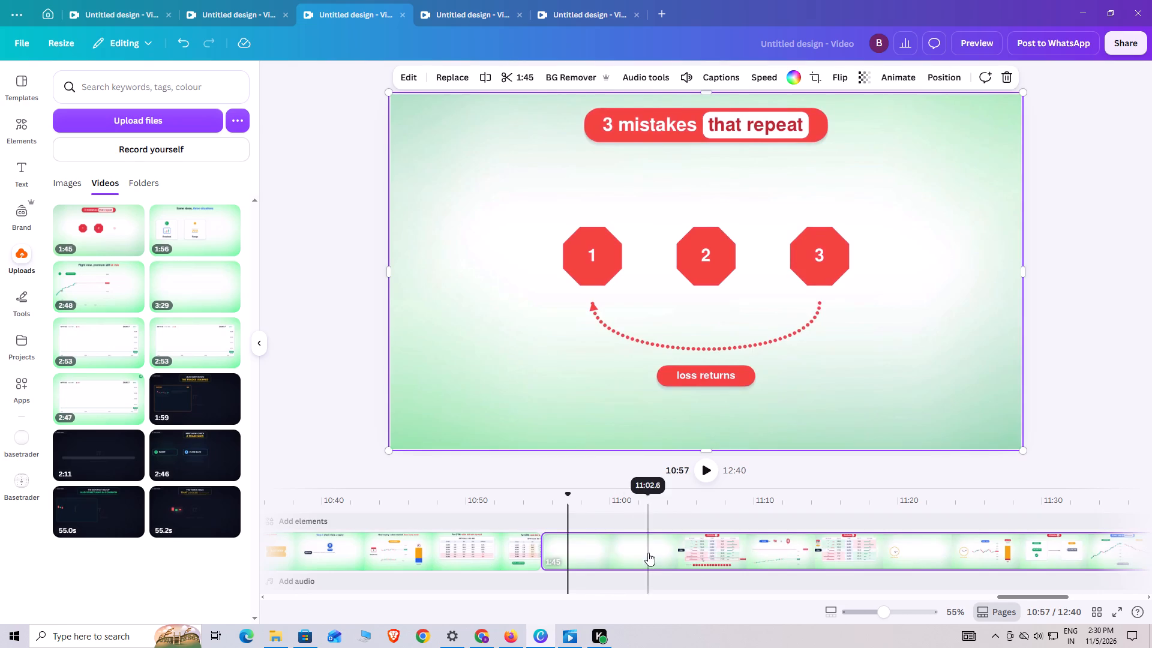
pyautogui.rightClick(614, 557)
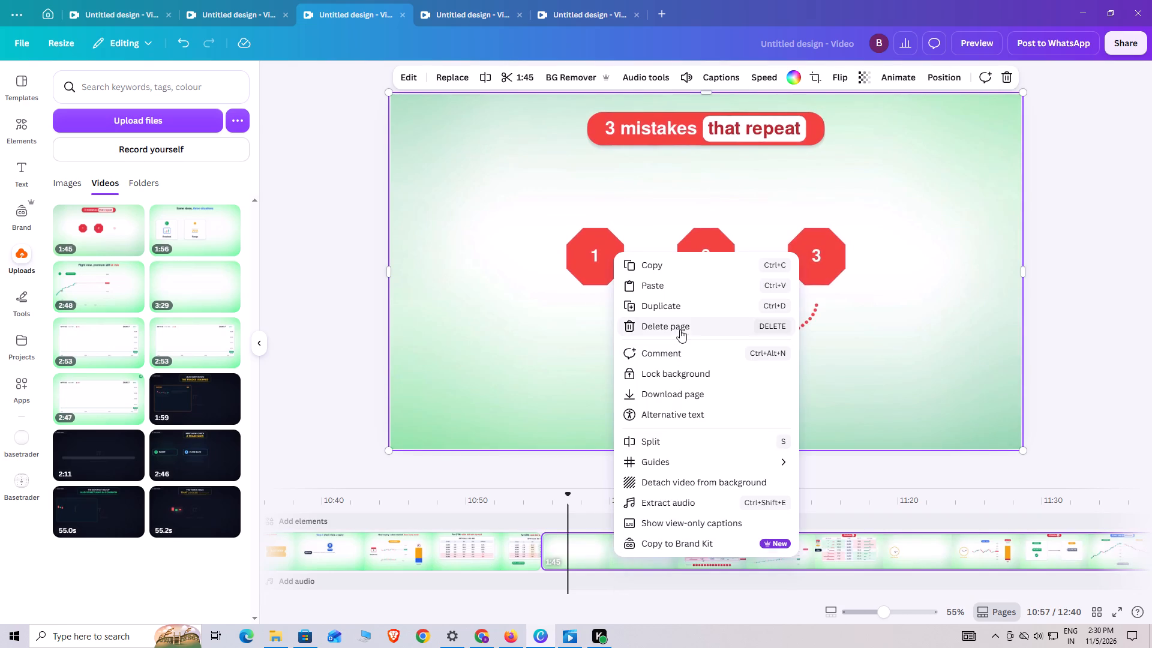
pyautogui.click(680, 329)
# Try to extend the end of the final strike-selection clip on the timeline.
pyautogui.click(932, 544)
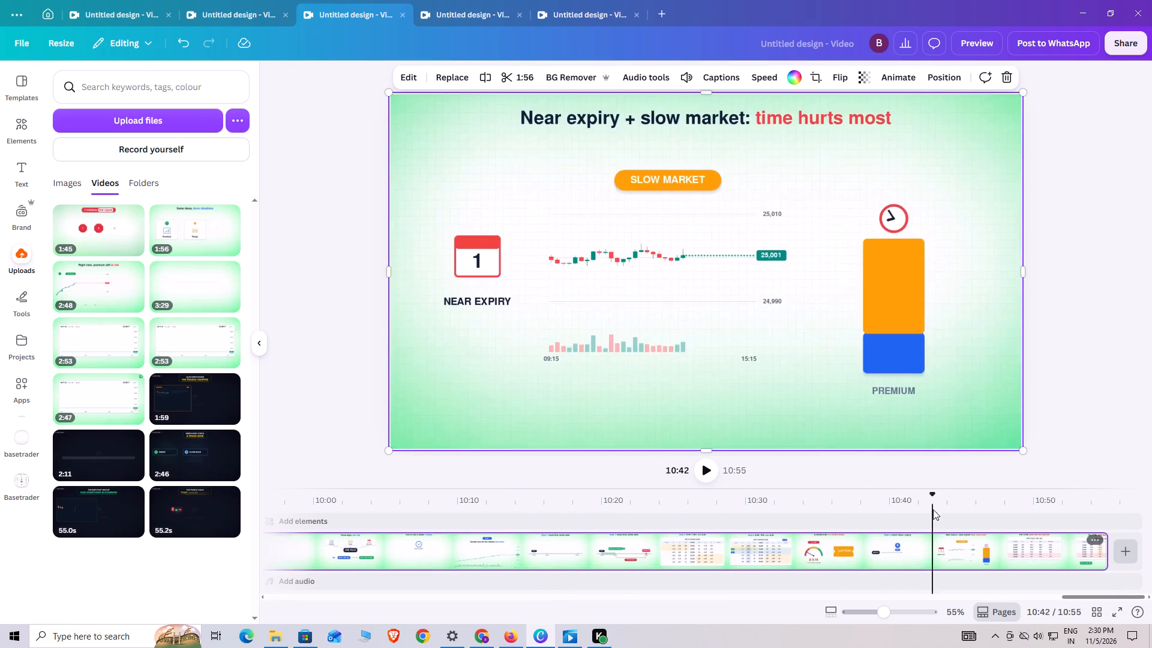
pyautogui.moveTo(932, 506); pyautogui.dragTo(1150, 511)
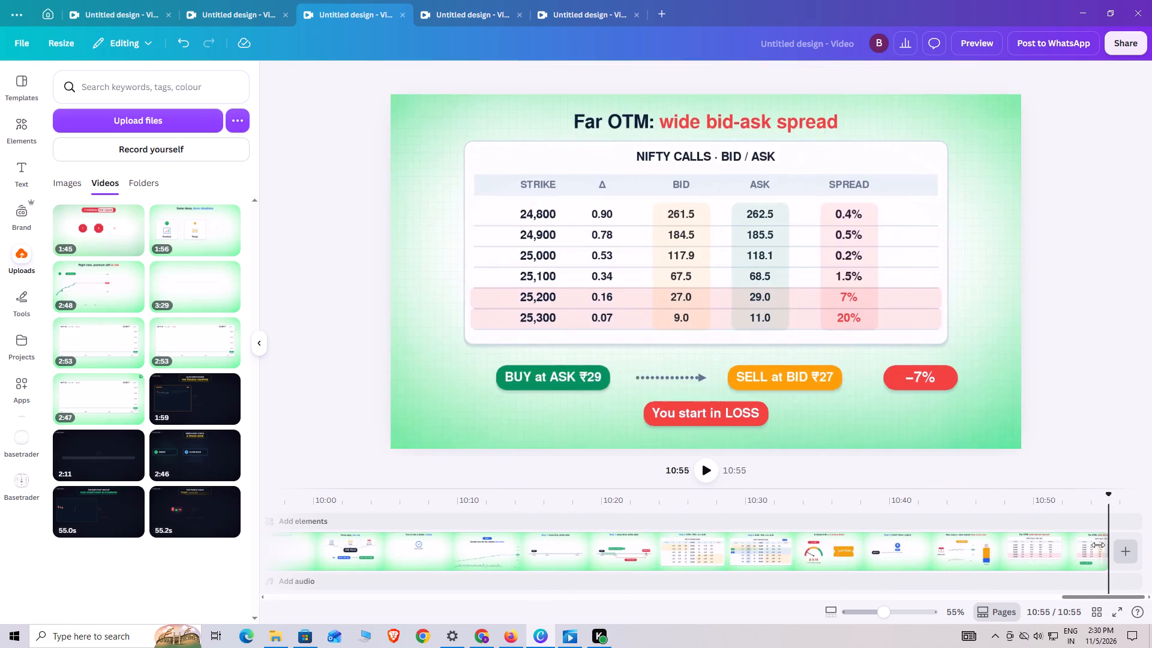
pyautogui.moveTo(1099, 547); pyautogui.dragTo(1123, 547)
# Replay the timeline's closing section from the theta and expiry check through the Far OTM bid-ask spread scene.
pyautogui.click(1075, 533)
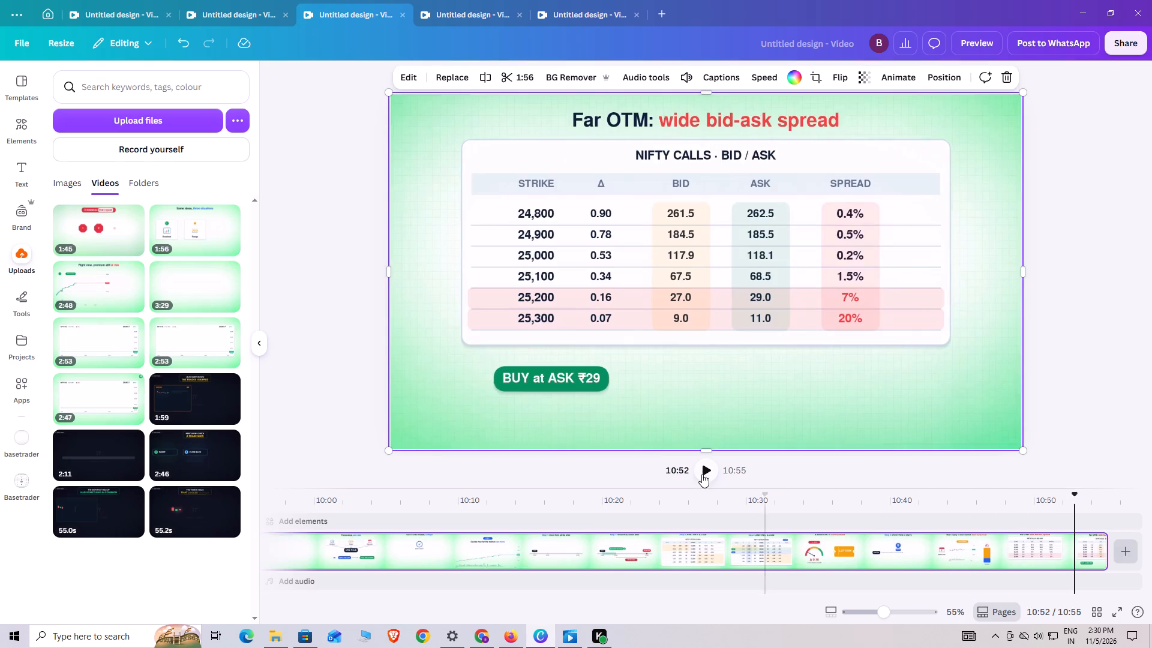
pyautogui.click(701, 471)
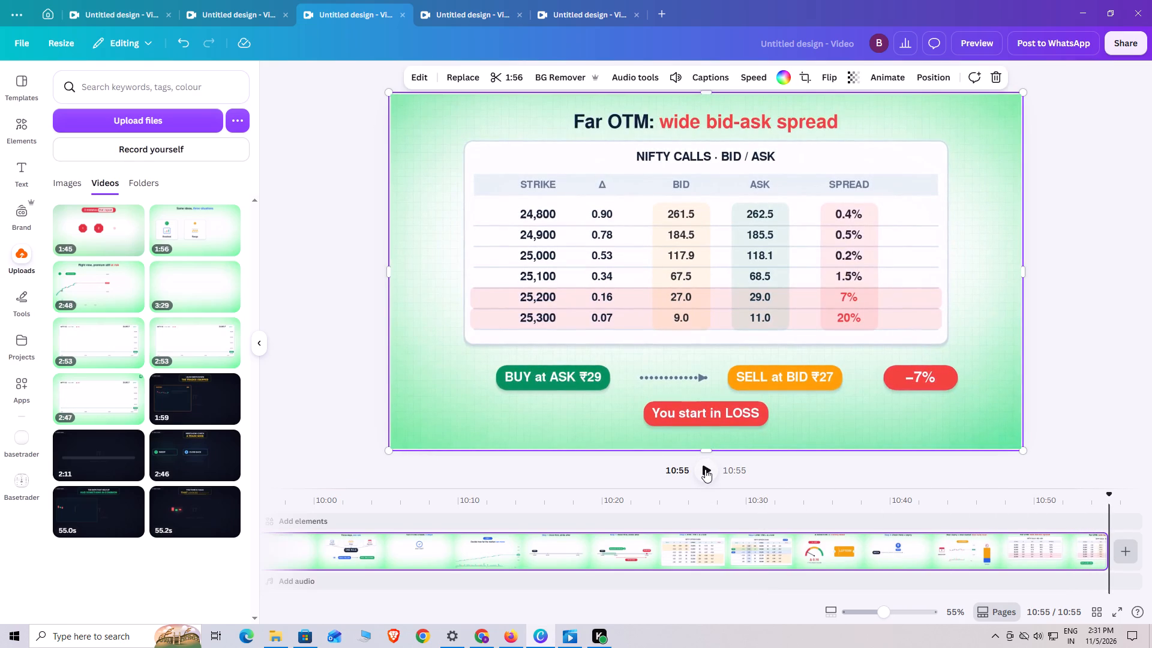
pyautogui.click(895, 542)
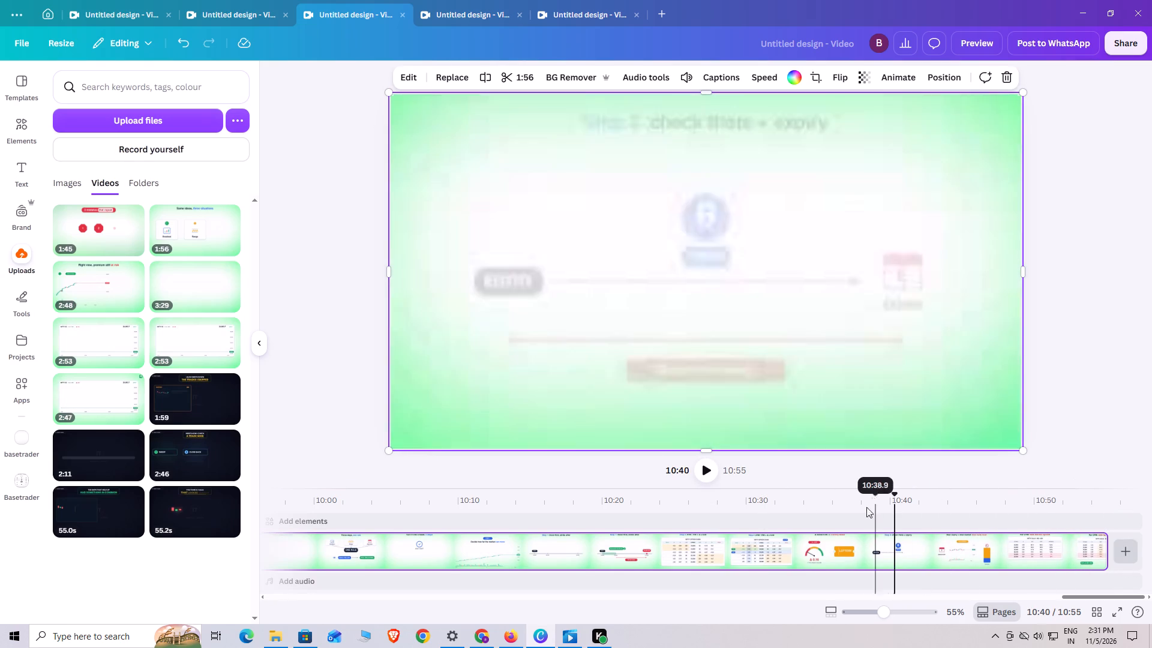
pyautogui.click(706, 463)
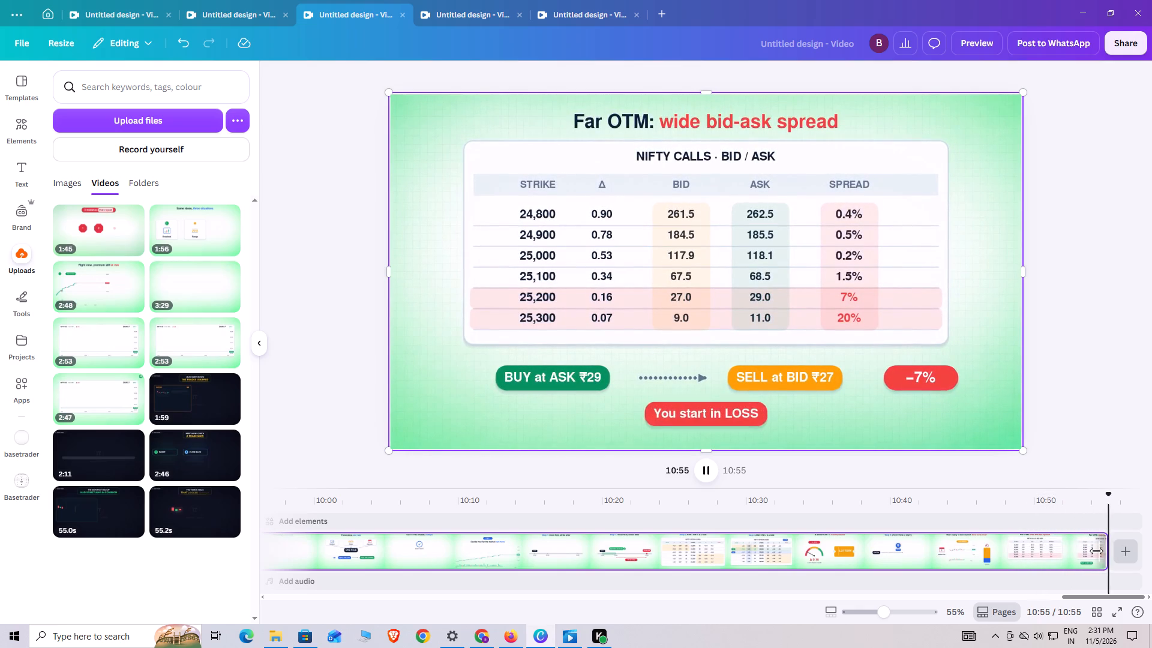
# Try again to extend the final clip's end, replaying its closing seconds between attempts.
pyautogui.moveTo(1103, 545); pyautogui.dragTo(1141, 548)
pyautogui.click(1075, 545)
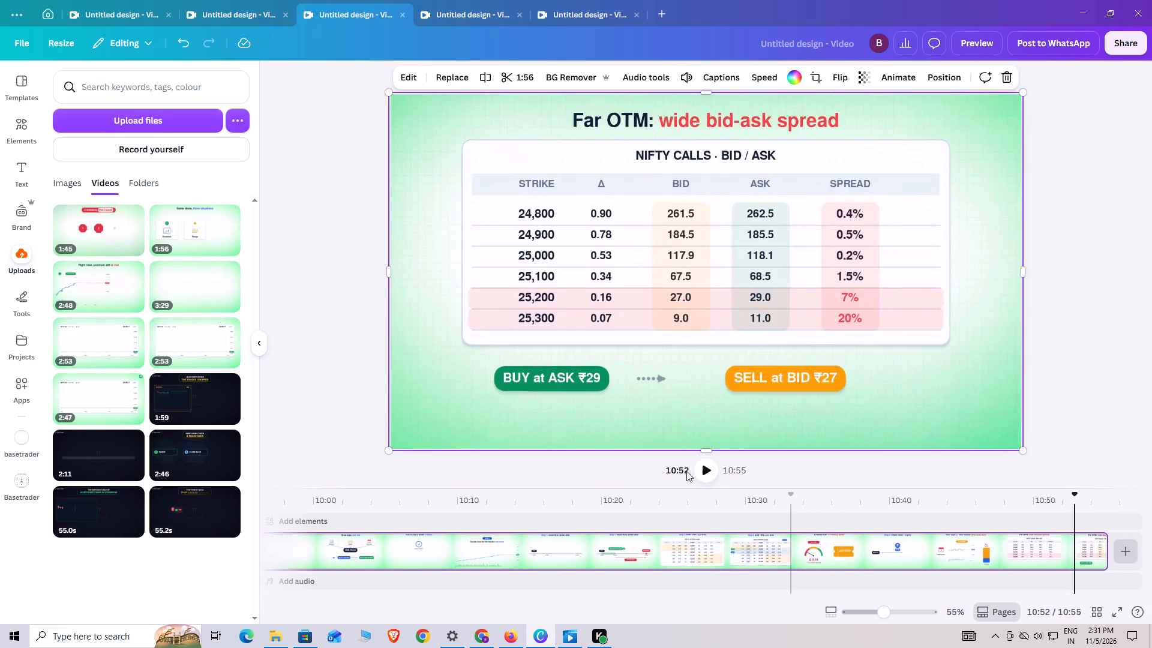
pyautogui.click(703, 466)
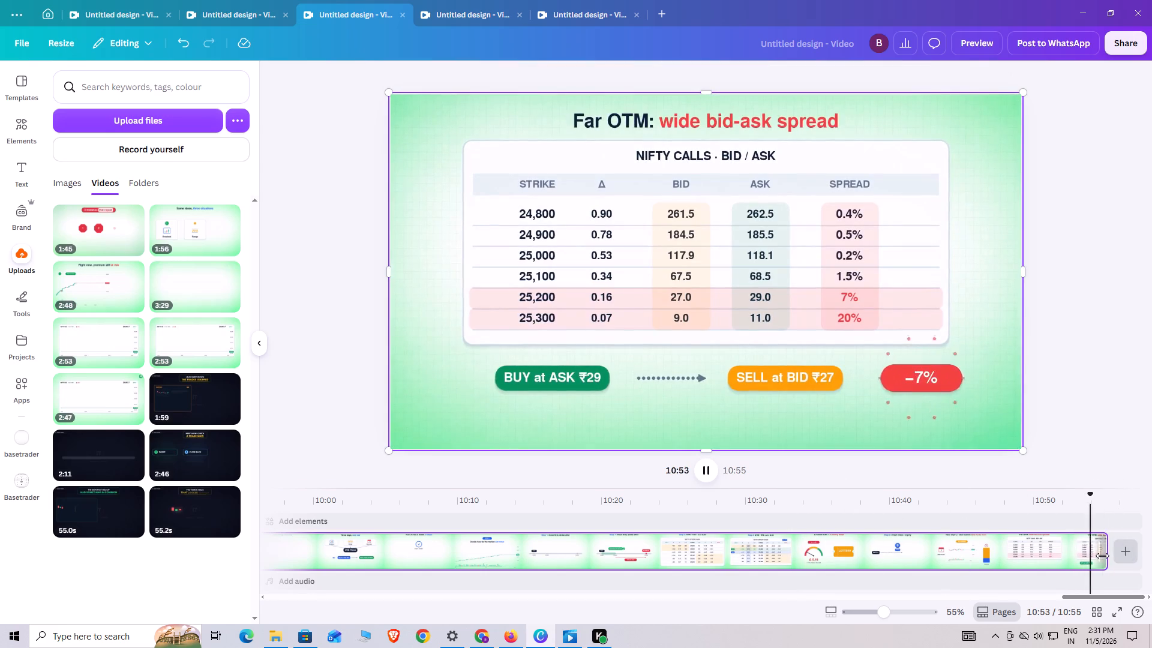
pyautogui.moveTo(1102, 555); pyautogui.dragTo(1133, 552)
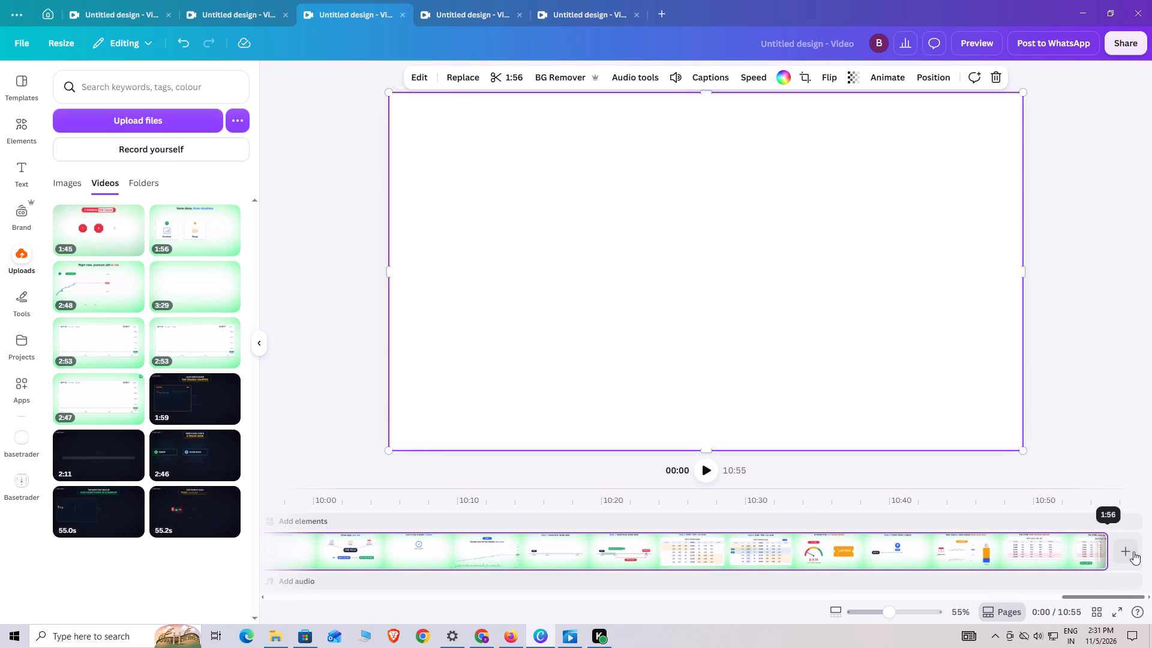
# Play the assembled video from its opening NIFTY scene.
pyautogui.click(938, 535)
pyautogui.click(711, 469)
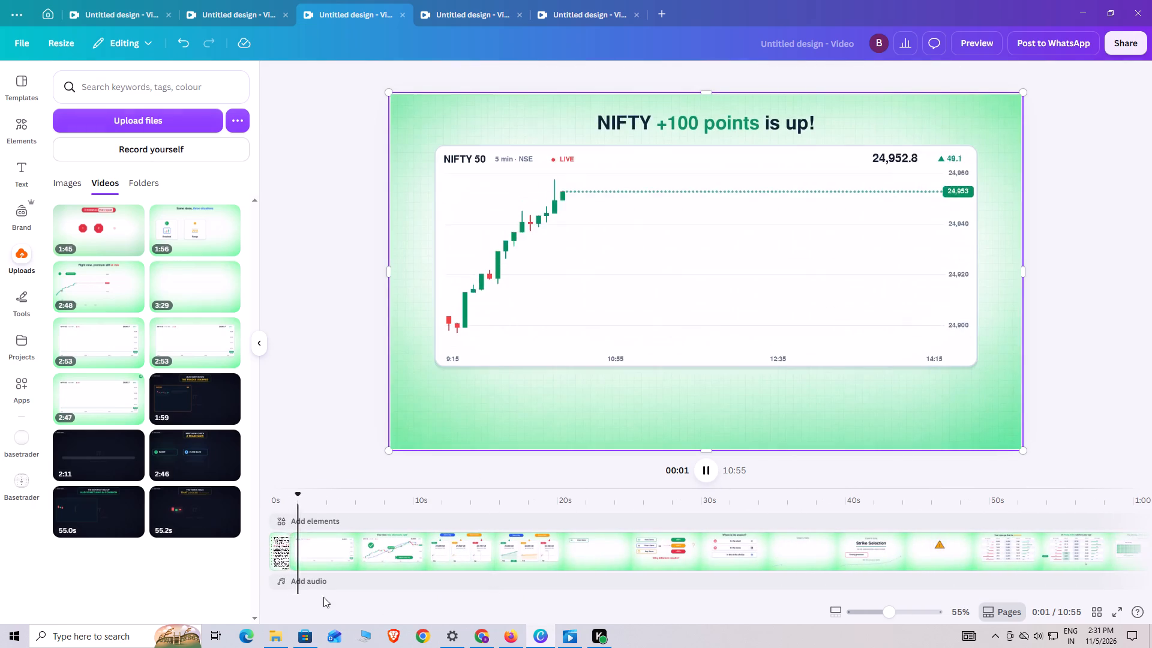
# Replay the timeline's final seconds, covering the Far OTM bid-ask spread scene.
pyautogui.moveTo(323, 595); pyautogui.dragTo(1151, 590)
pyautogui.moveTo(306, 596); pyautogui.dragTo(326, 598)
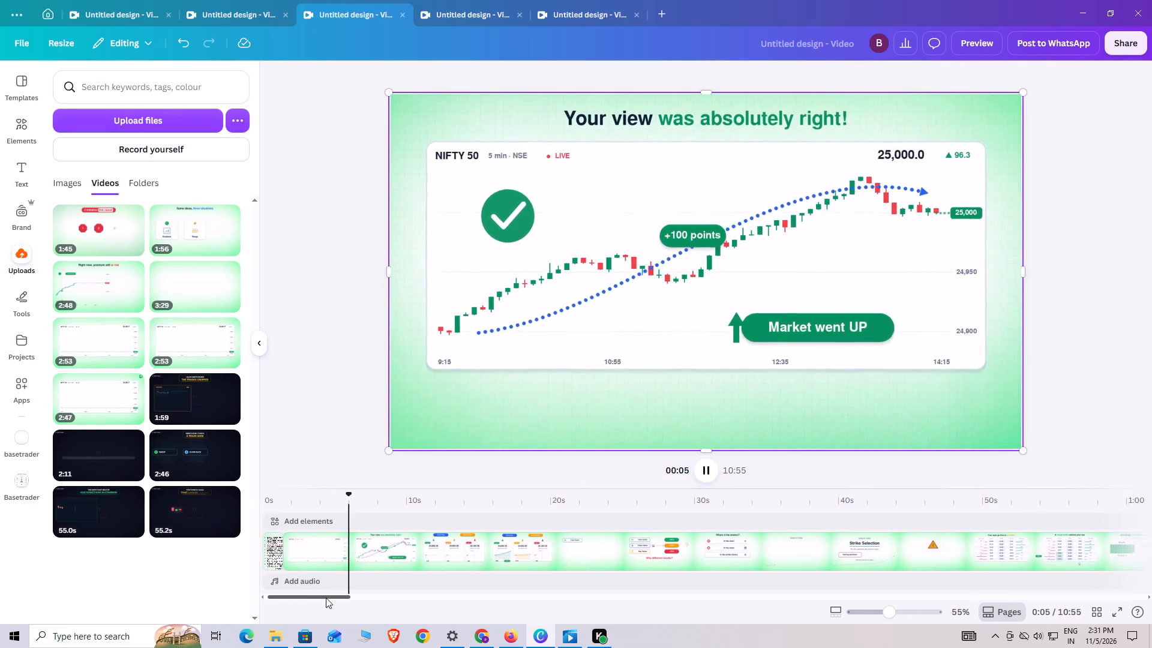
pyautogui.moveTo(326, 598); pyautogui.dragTo(1121, 587)
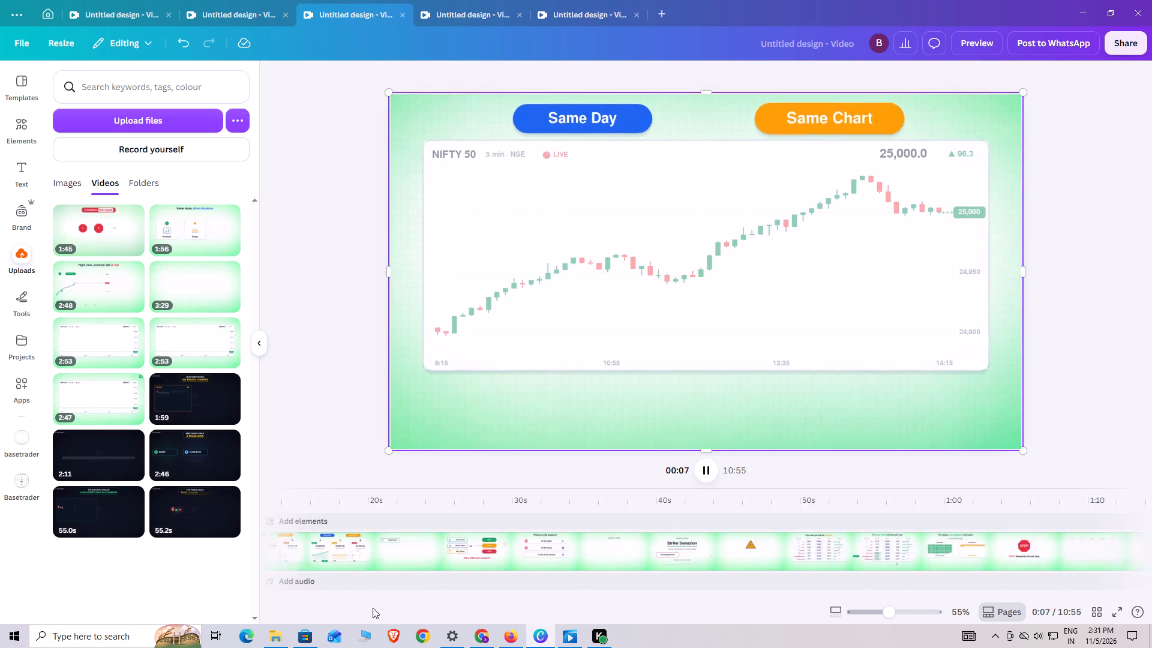
pyautogui.moveTo(321, 594); pyautogui.dragTo(1114, 583)
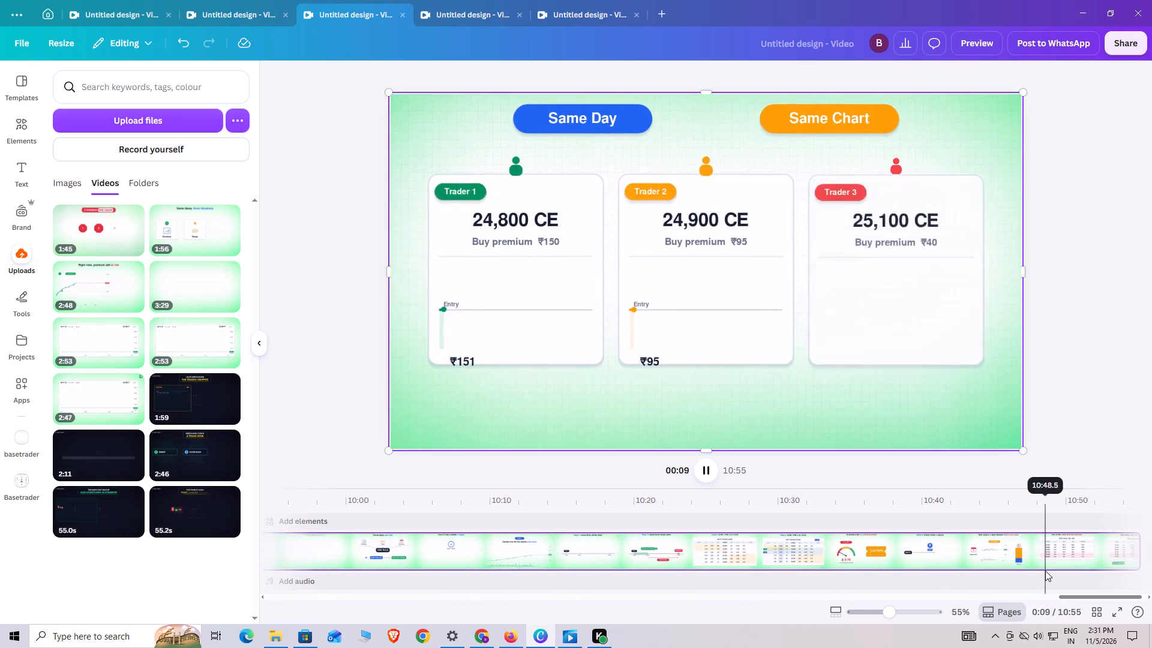
pyautogui.click(1045, 571)
pyautogui.click(1045, 571)
pyautogui.click(1047, 560)
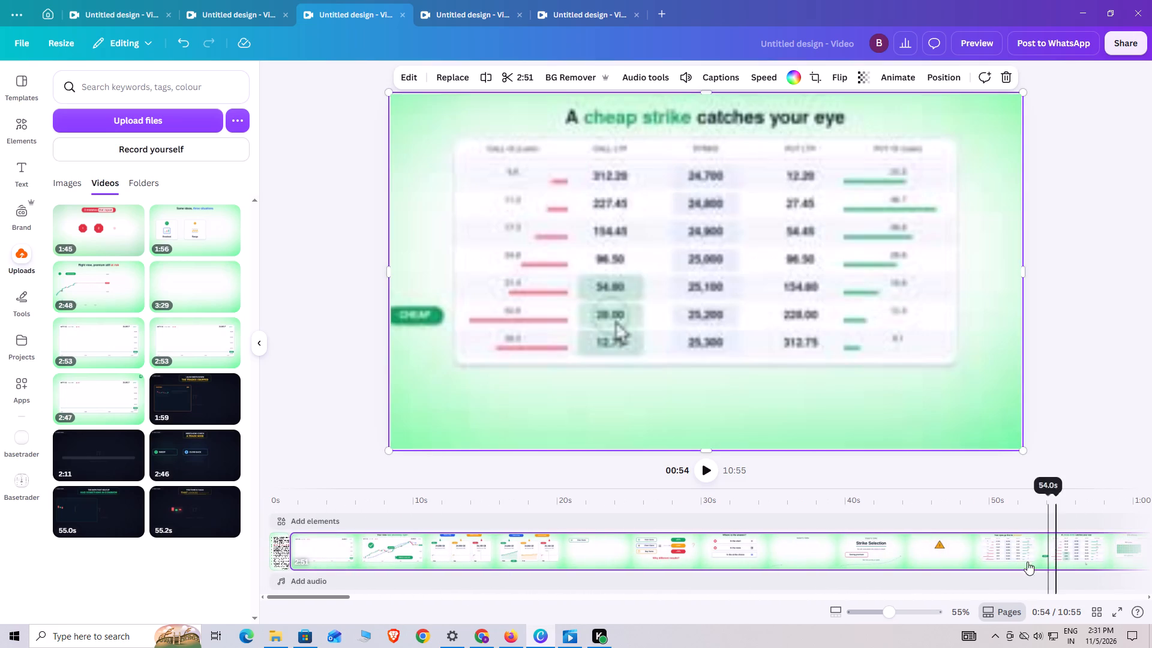
pyautogui.moveTo(311, 595); pyautogui.dragTo(906, 596)
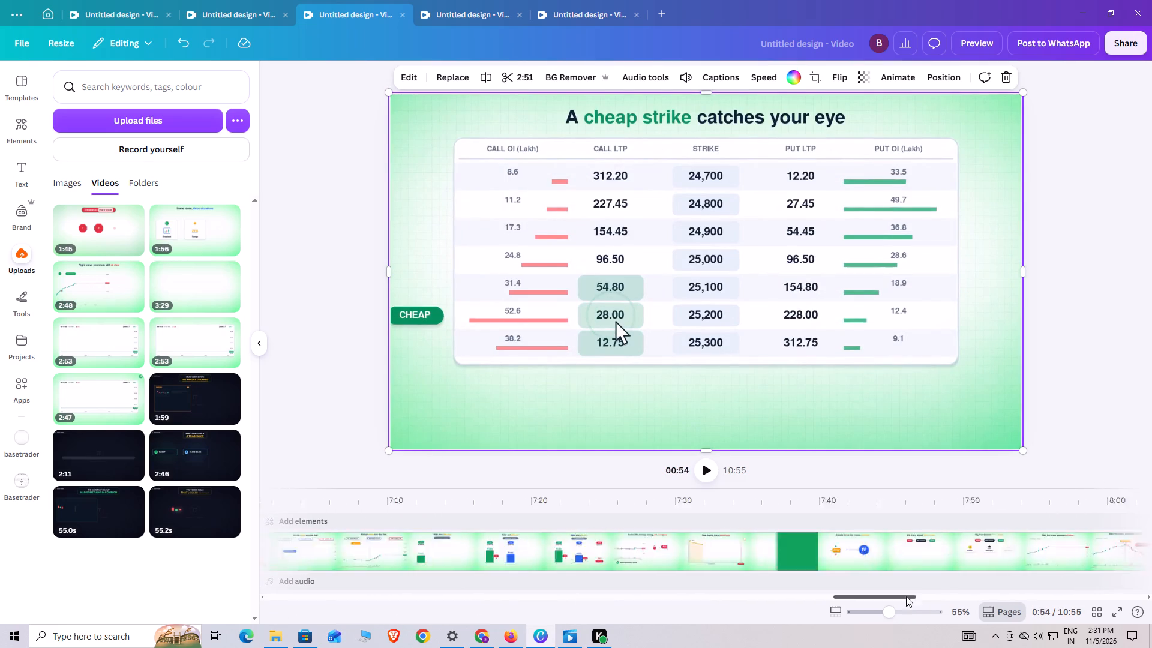
pyautogui.moveTo(906, 596); pyautogui.dragTo(1151, 602)
pyautogui.click(1076, 569)
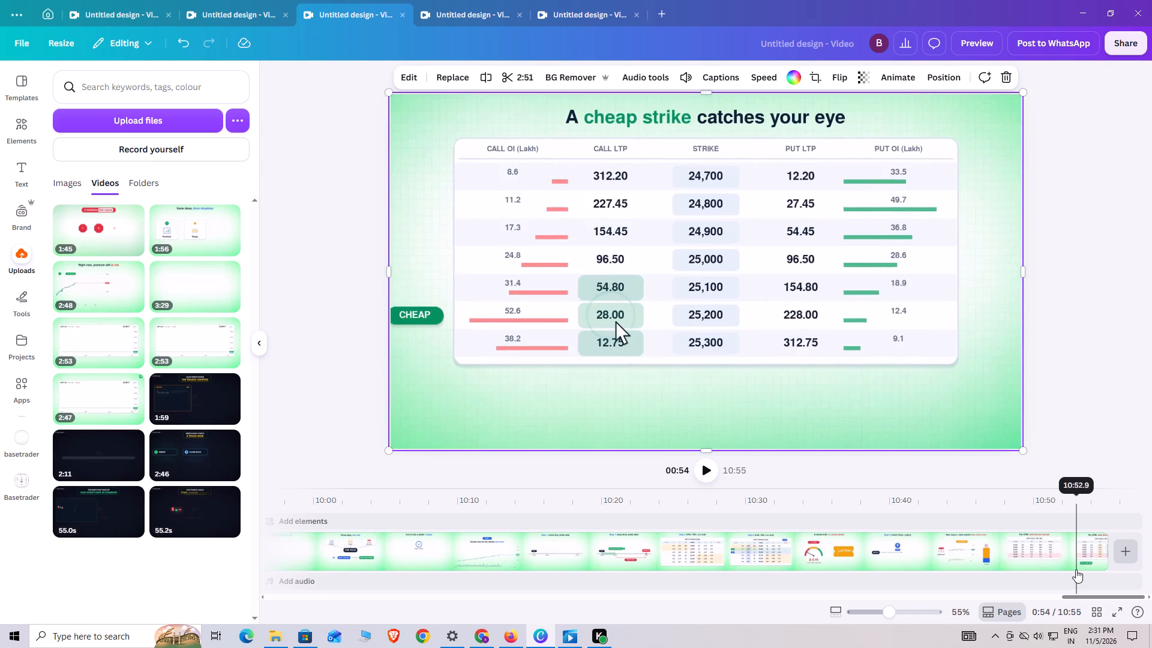
pyautogui.click(704, 465)
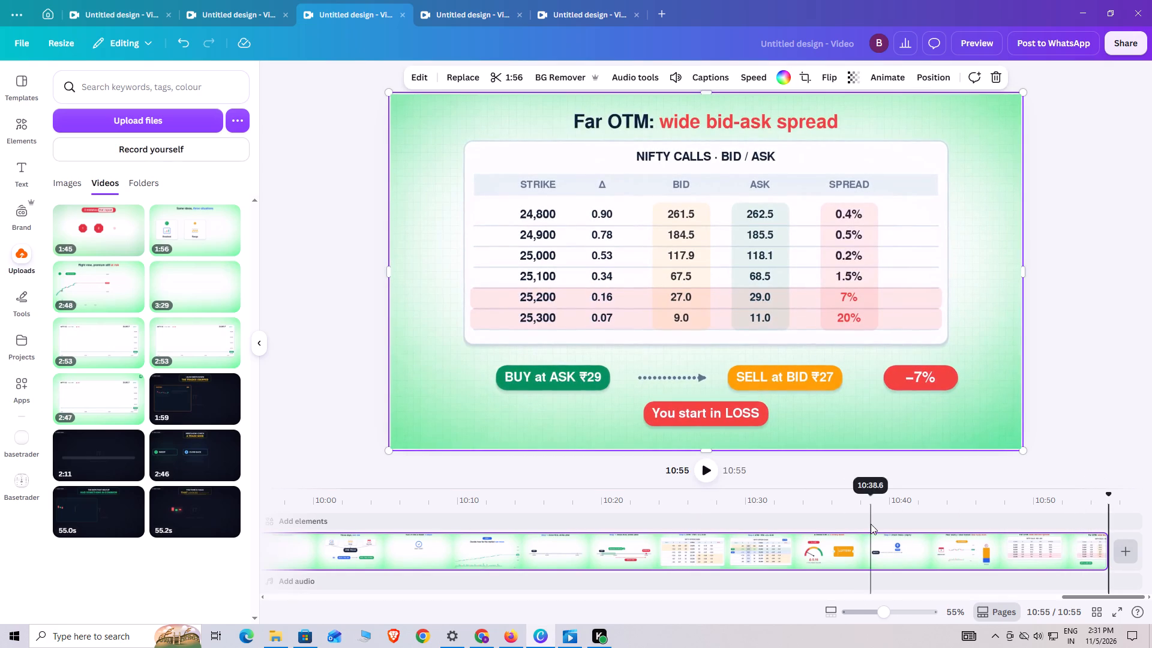
# Trim the final clip's end back to 1:47, cutting off the bid-ask spread scene, and replay its new ending.
pyautogui.click(917, 521)
pyautogui.click(716, 472)
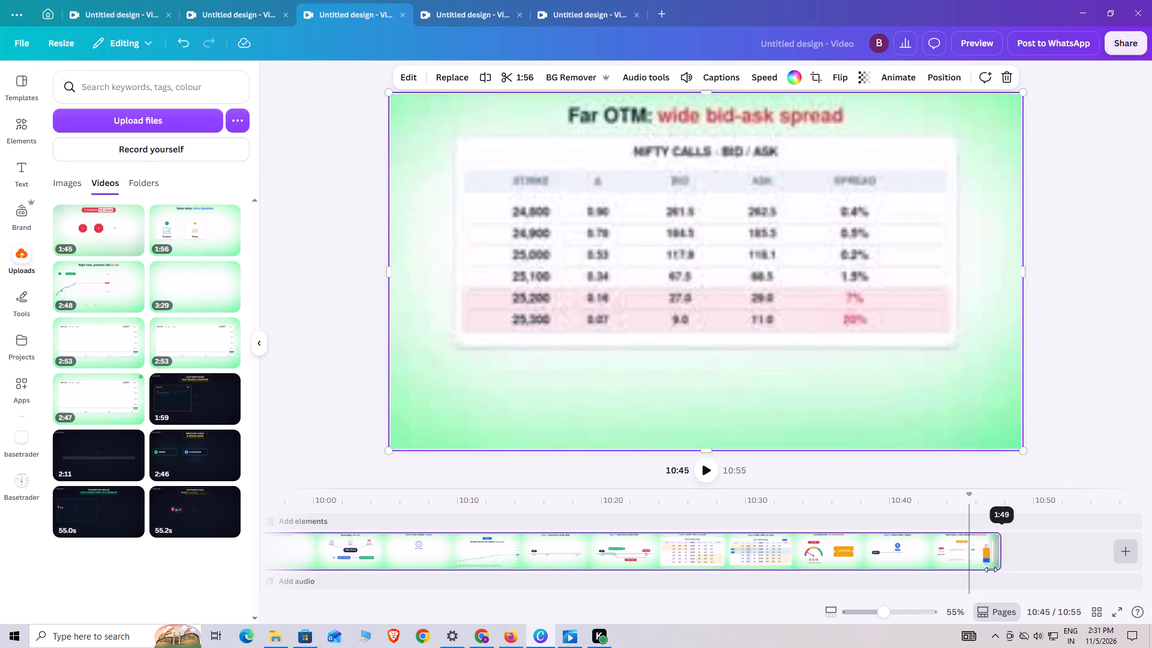
pyautogui.click(938, 562)
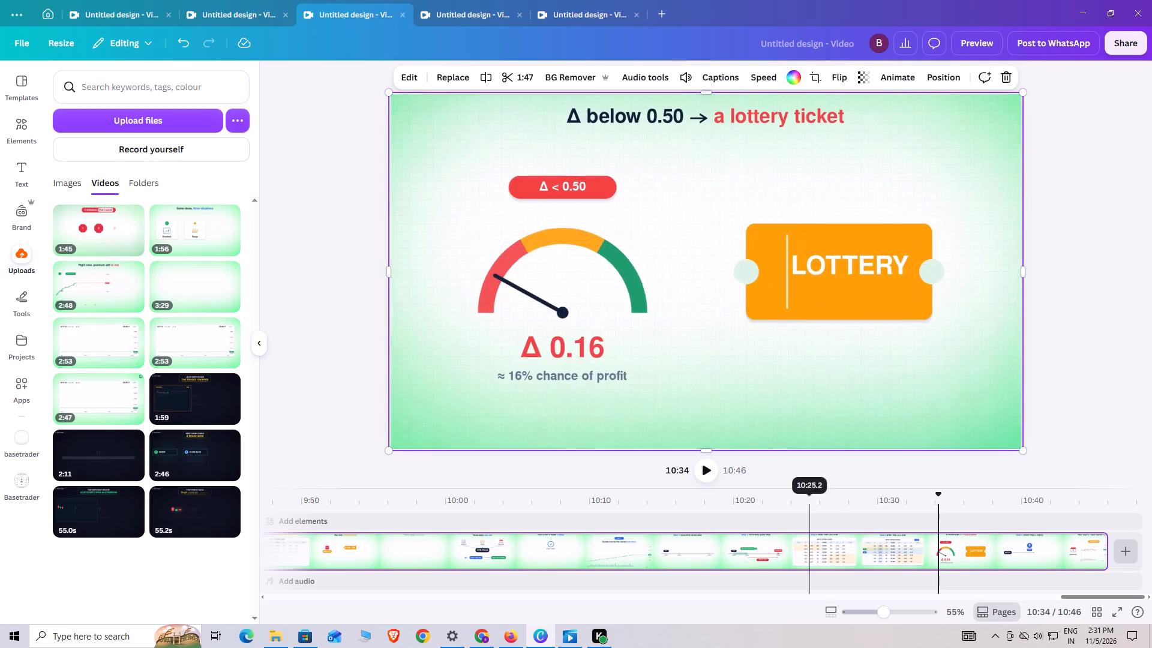
pyautogui.click(700, 467)
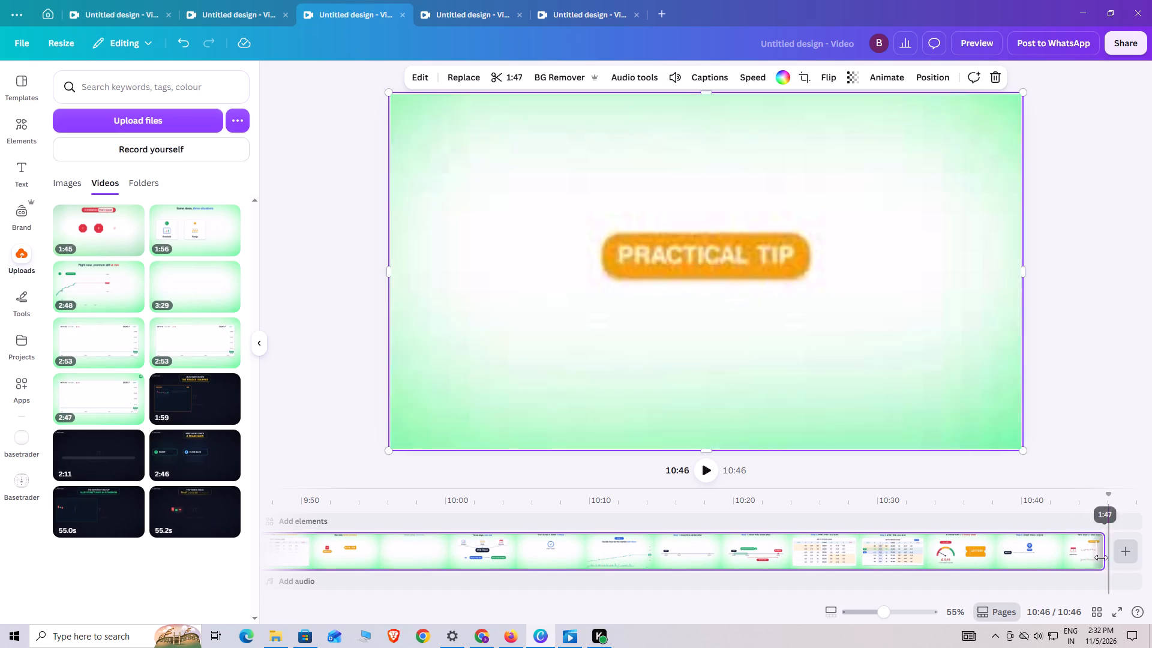
# Trim the final clip's end to 1:46 so it stops on "Time = biggest enemy", before the PRACTICAL TIP title, replaying it between trims.
pyautogui.click(1075, 556)
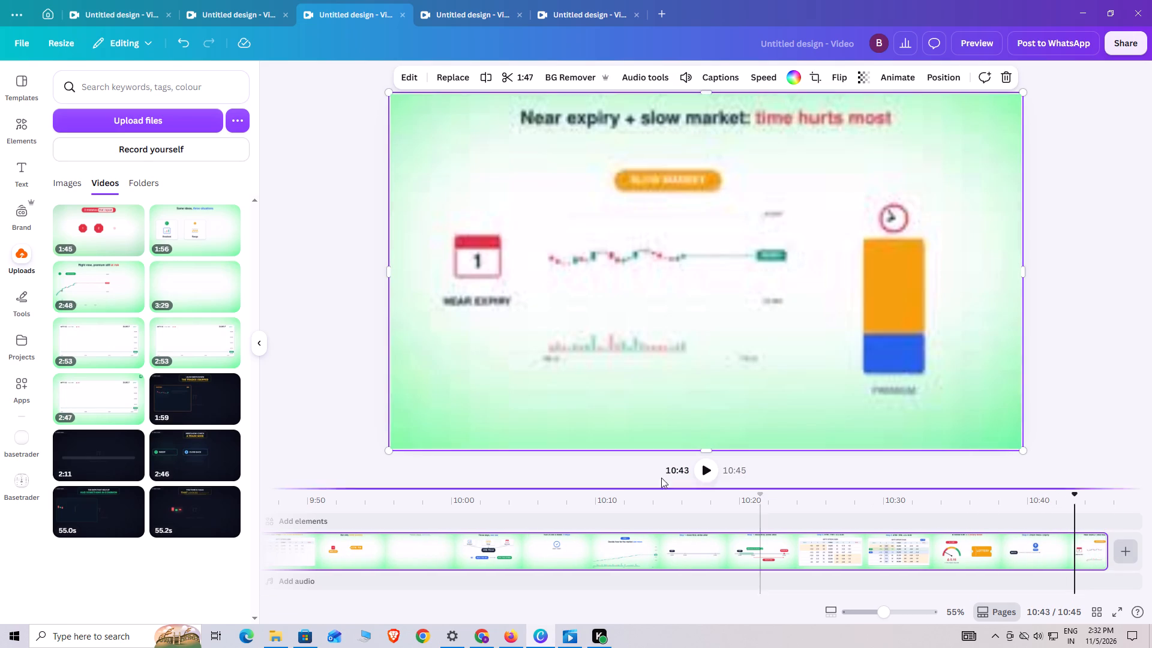
pyautogui.click(701, 472)
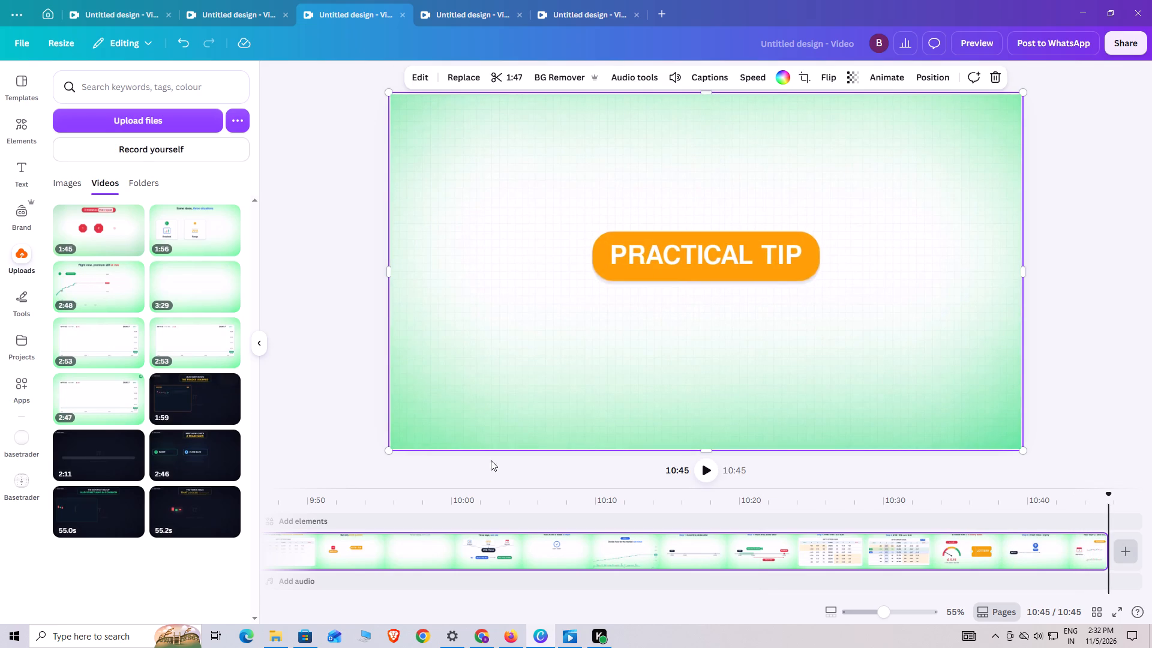
pyautogui.moveTo(1102, 554); pyautogui.dragTo(1096, 559)
pyautogui.click(1072, 546)
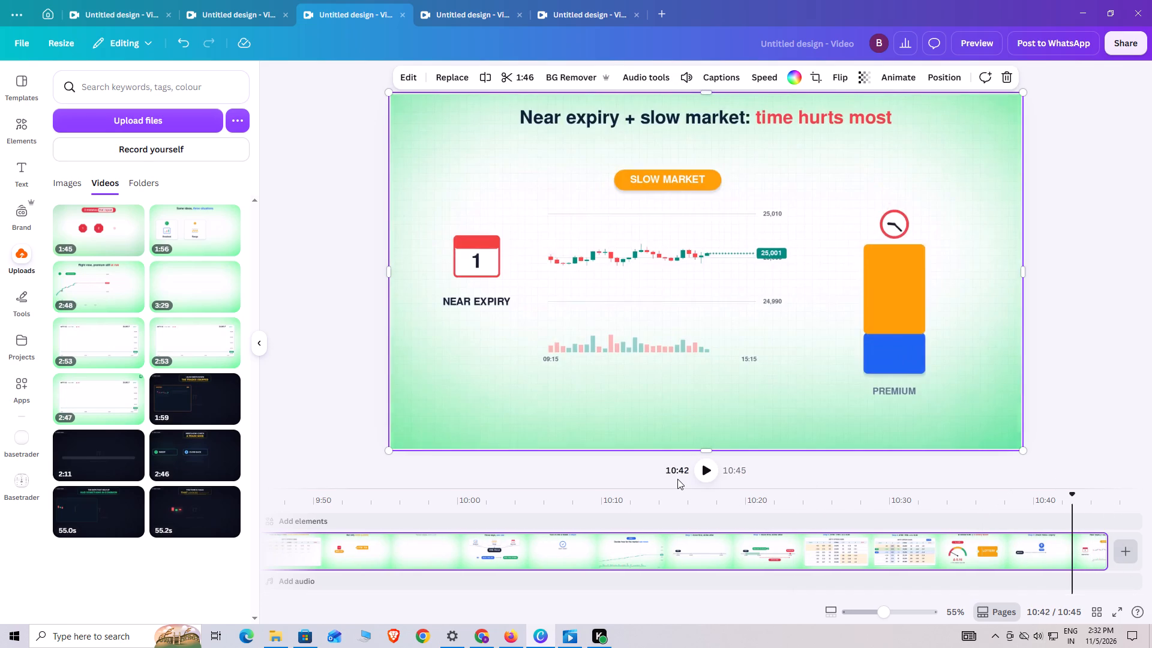
pyautogui.click(701, 470)
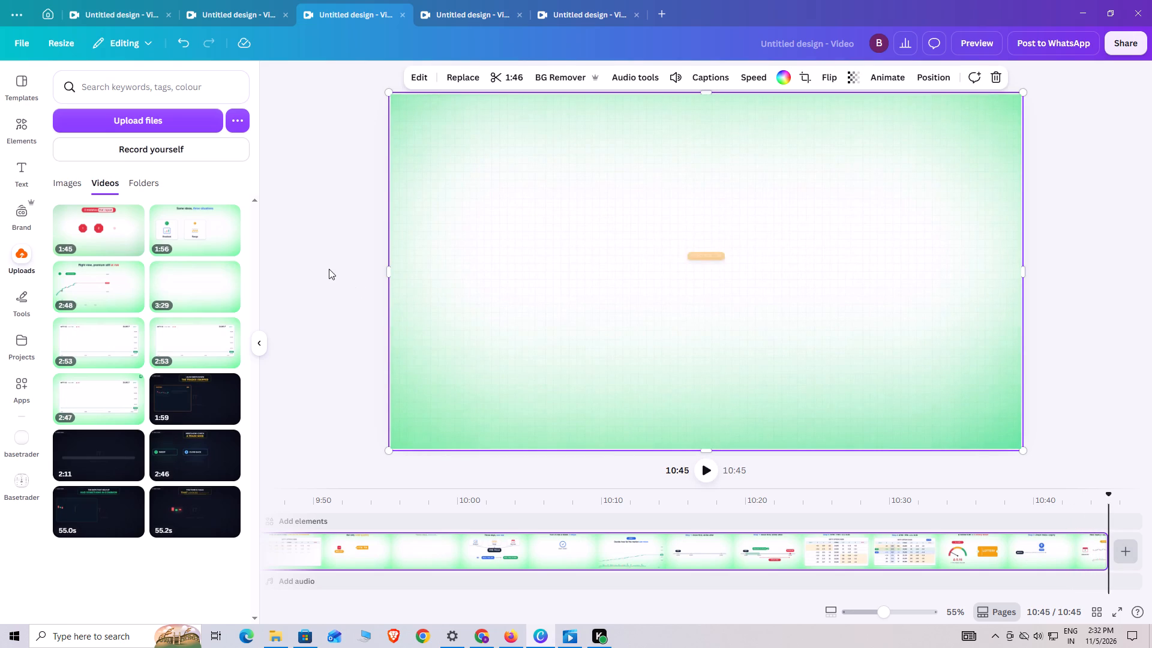
pyautogui.click(1103, 550)
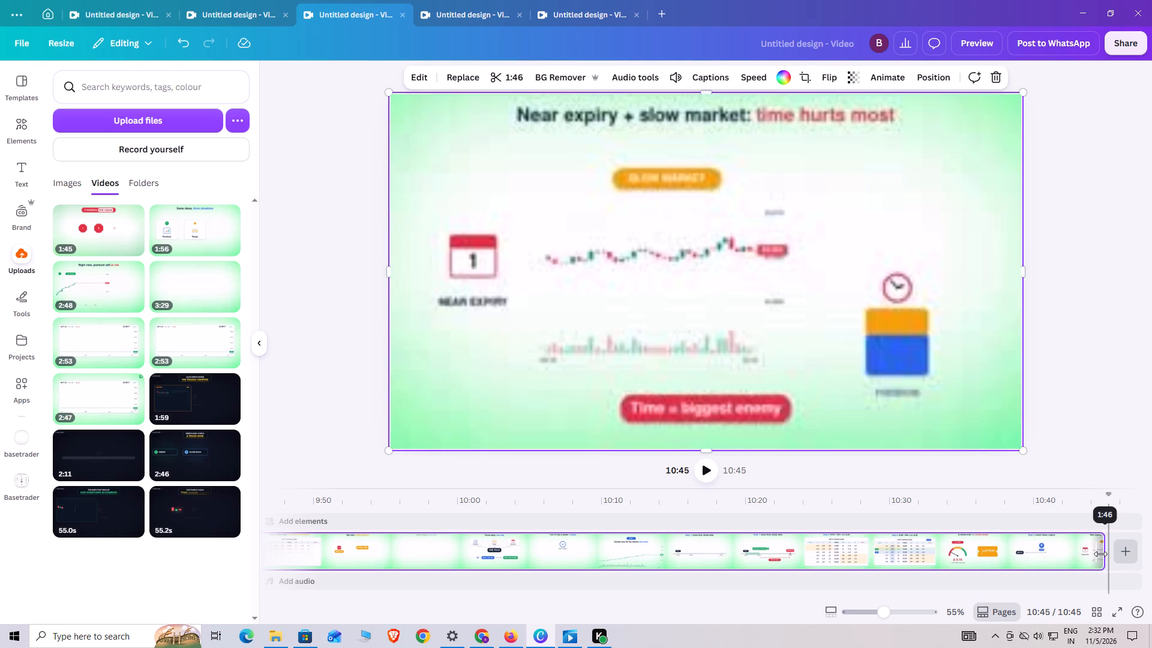
pyautogui.click(1084, 547)
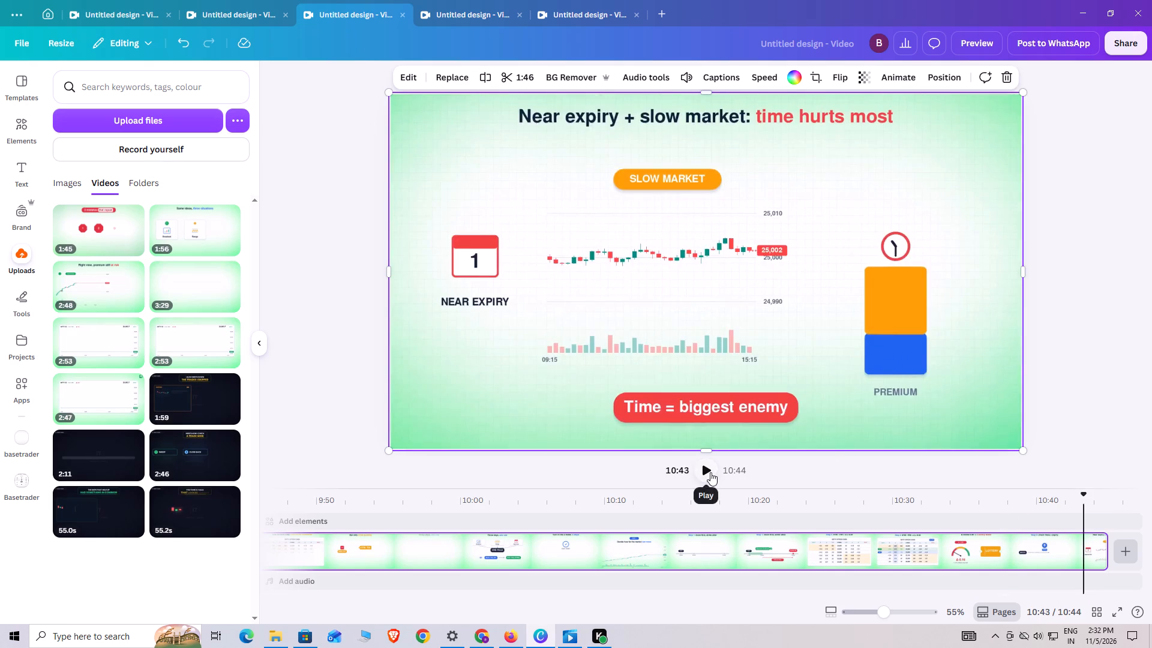
pyautogui.click(710, 472)
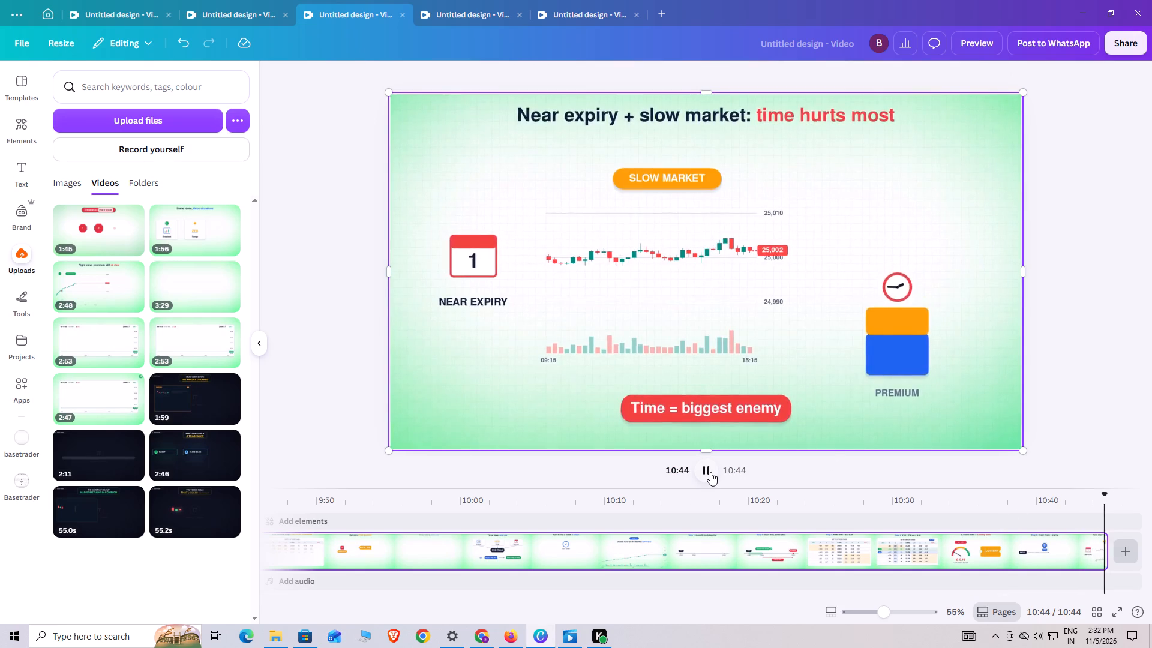
pyautogui.click(710, 472)
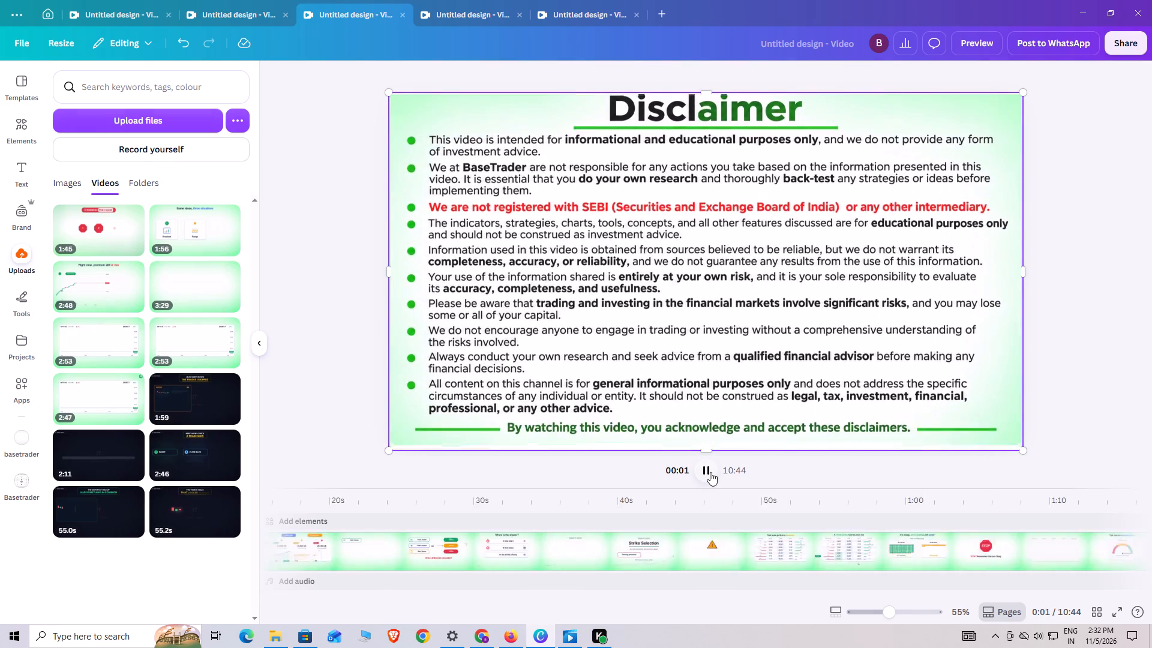
pyautogui.click(710, 472)
# Append the uploaded 1:45 clip about the three repeating mistakes to the end of the timeline.
pyautogui.moveTo(330, 598); pyautogui.dragTo(788, 583)
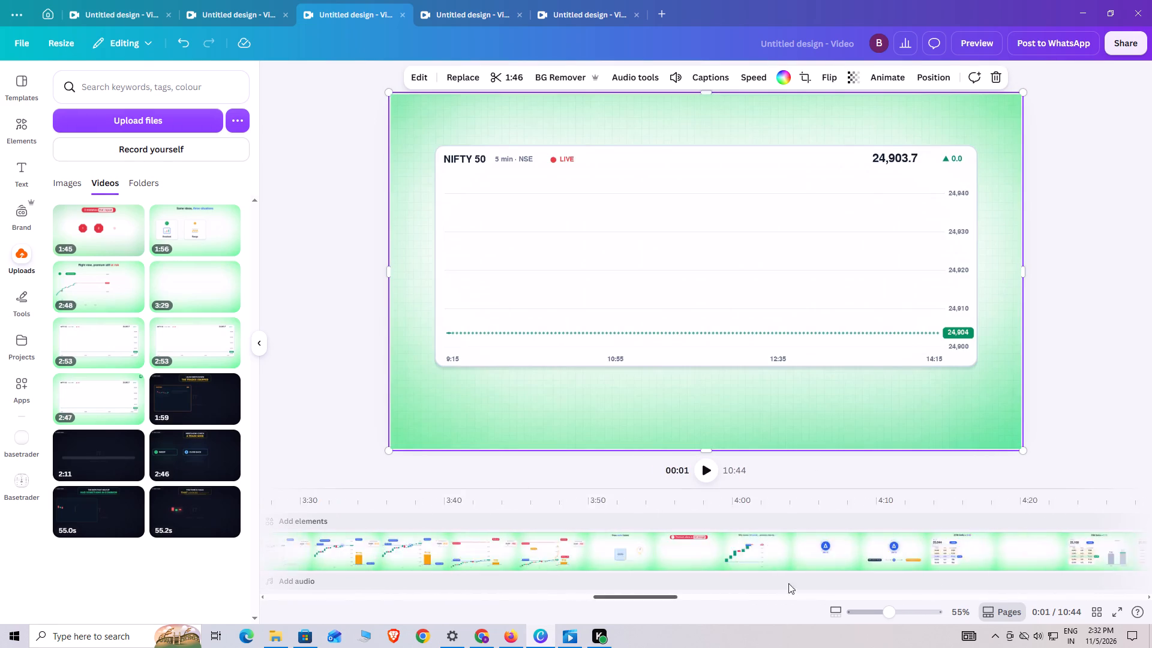
pyautogui.moveTo(788, 583); pyautogui.dragTo(1151, 572)
pyautogui.click(1079, 535)
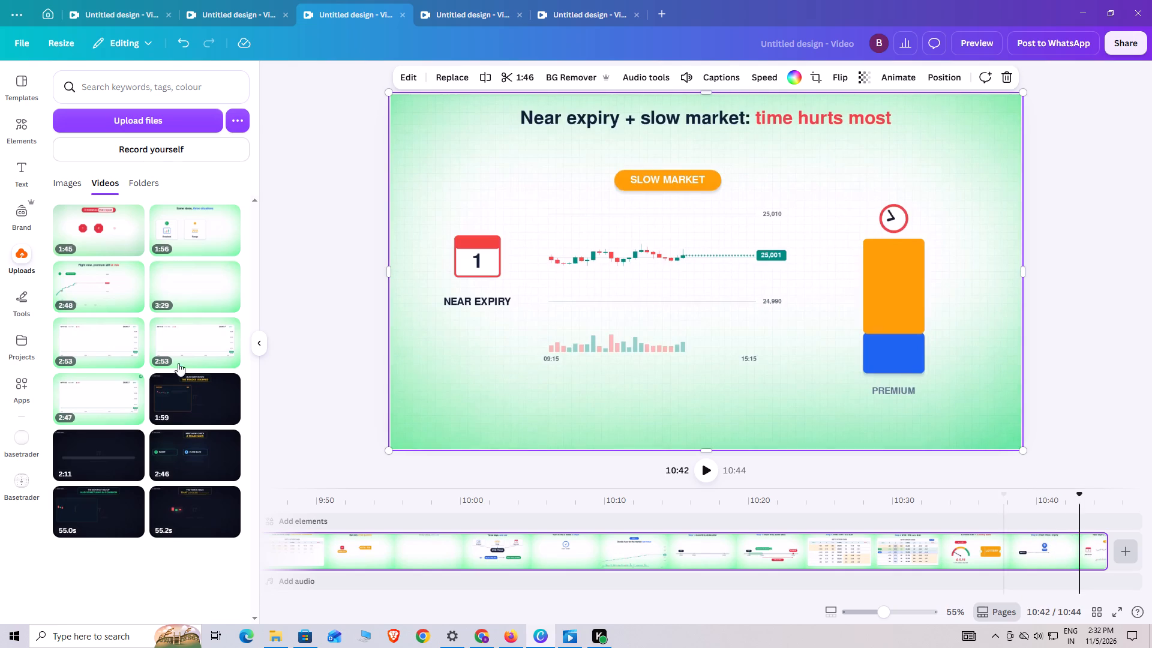
pyautogui.click(112, 249)
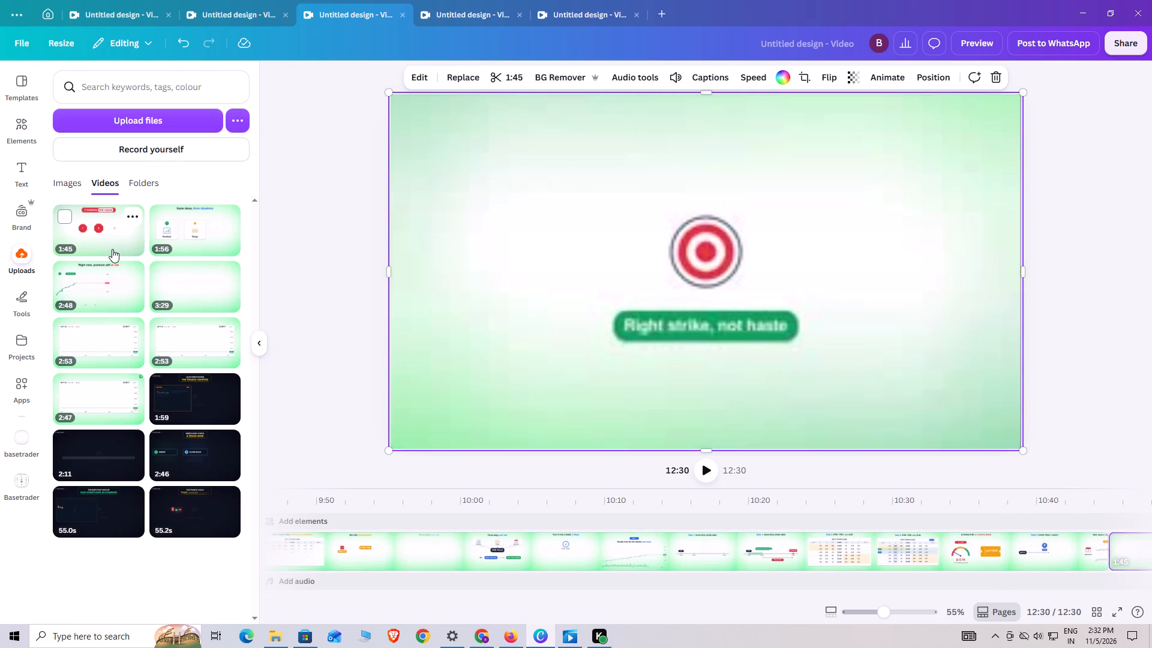
# Replay the join between the near-expiry slow-market scene and the added "3 mistakes that repeat" clip.
pyautogui.moveTo(982, 595); pyautogui.dragTo(1070, 589)
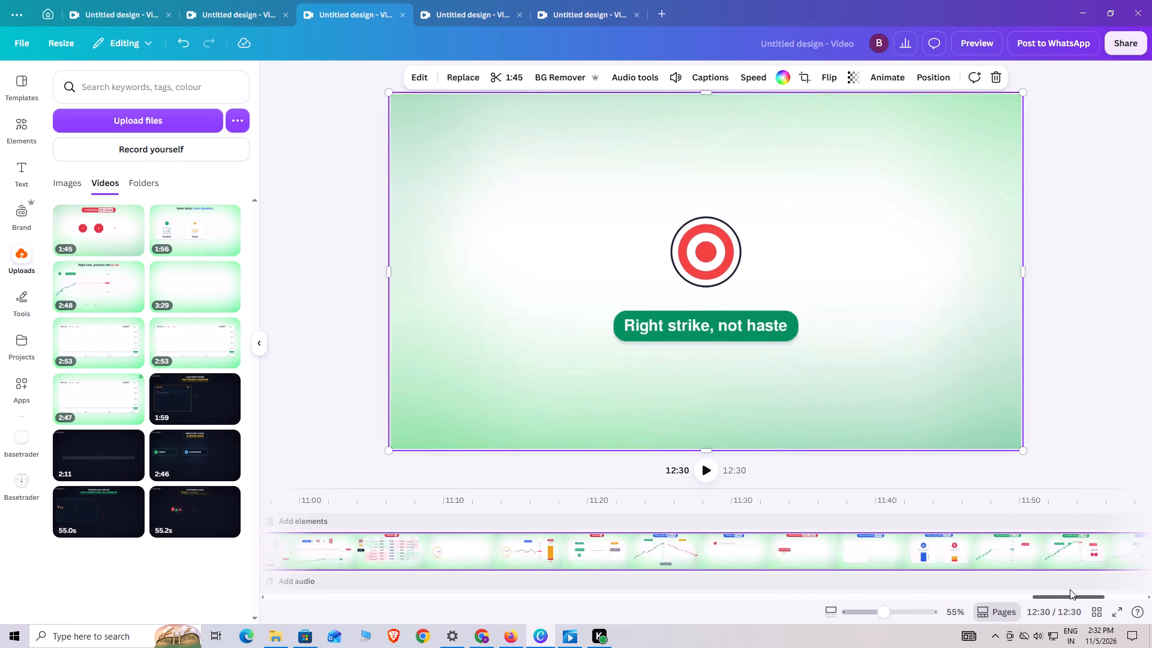
pyautogui.moveTo(1070, 589); pyautogui.dragTo(1073, 589)
pyautogui.moveTo(1058, 598); pyautogui.dragTo(1028, 598)
pyautogui.click(353, 507)
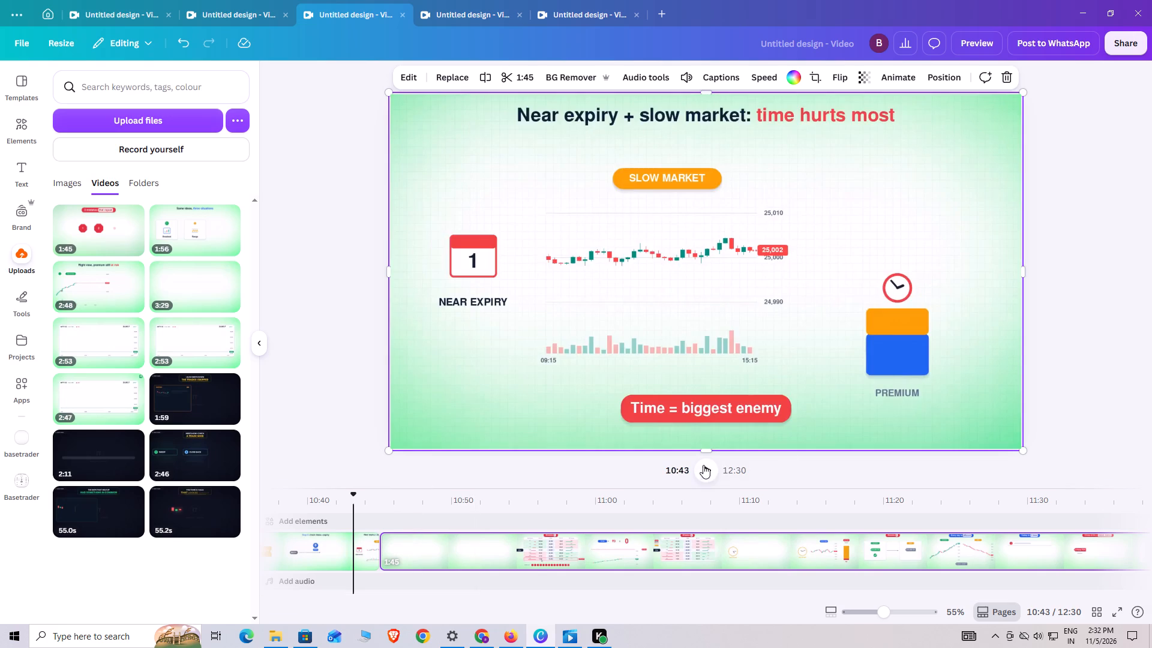
pyautogui.click(699, 466)
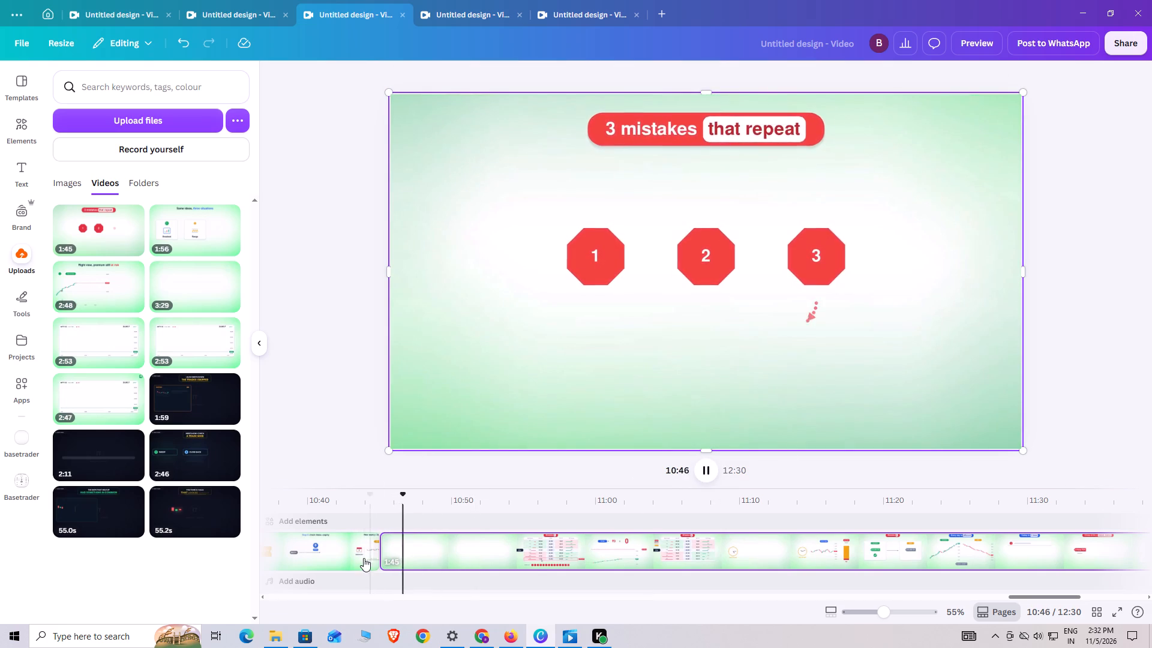
pyautogui.click(380, 515)
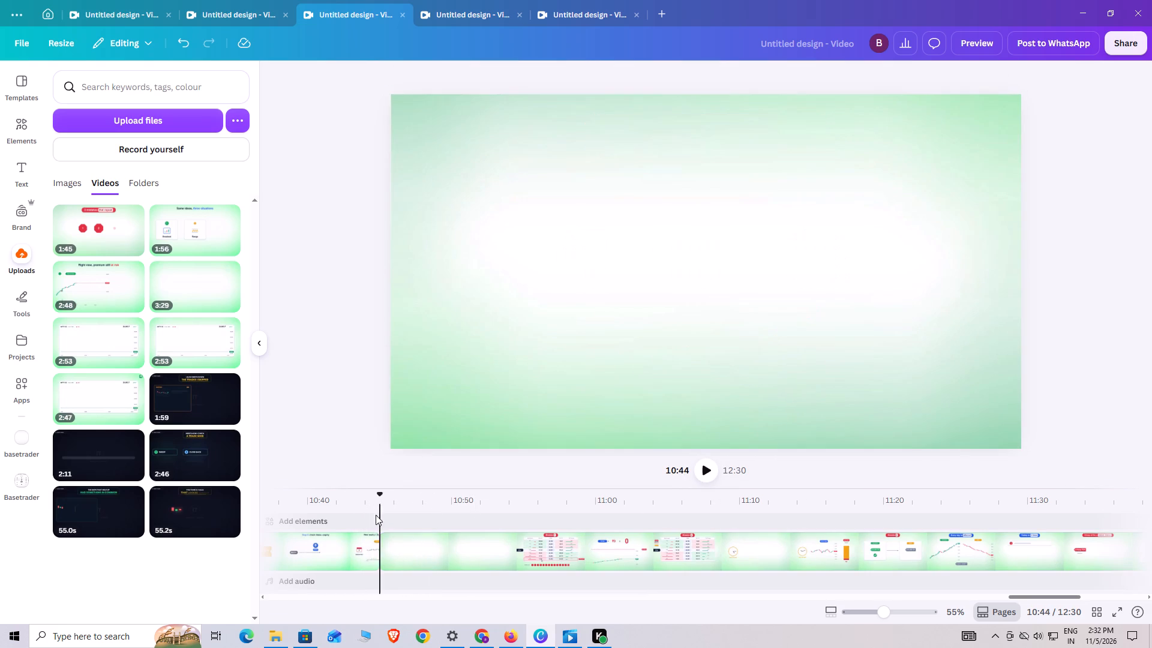
pyautogui.click(371, 512)
pyautogui.click(711, 469)
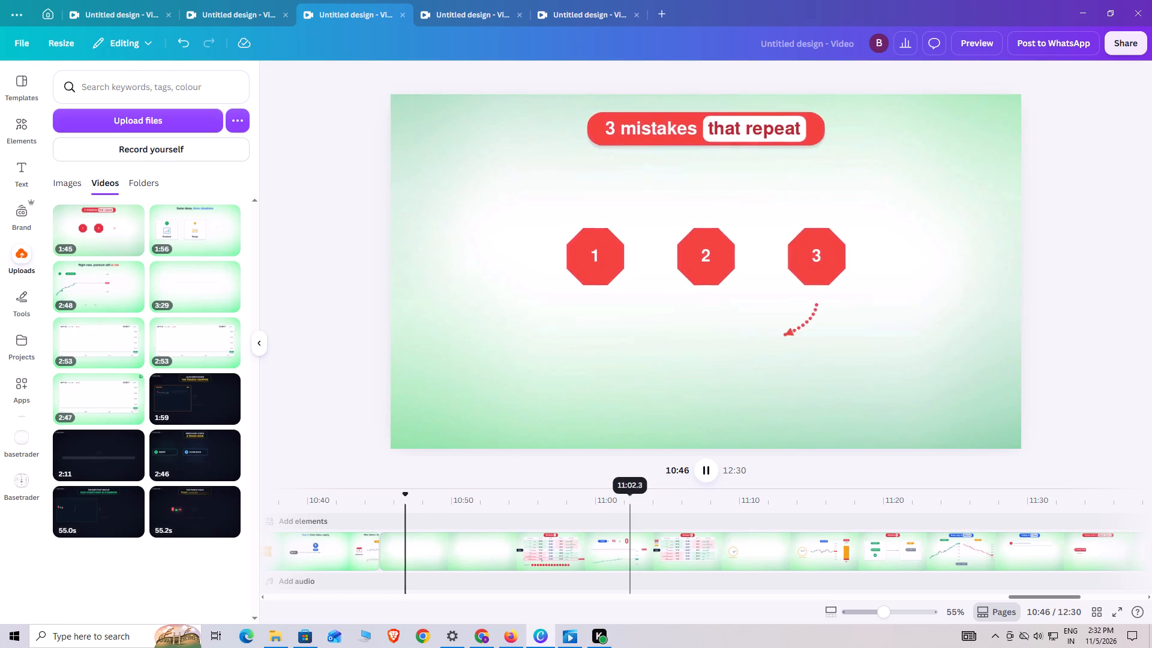
pyautogui.click(335, 506)
pyautogui.doubleClick(702, 468)
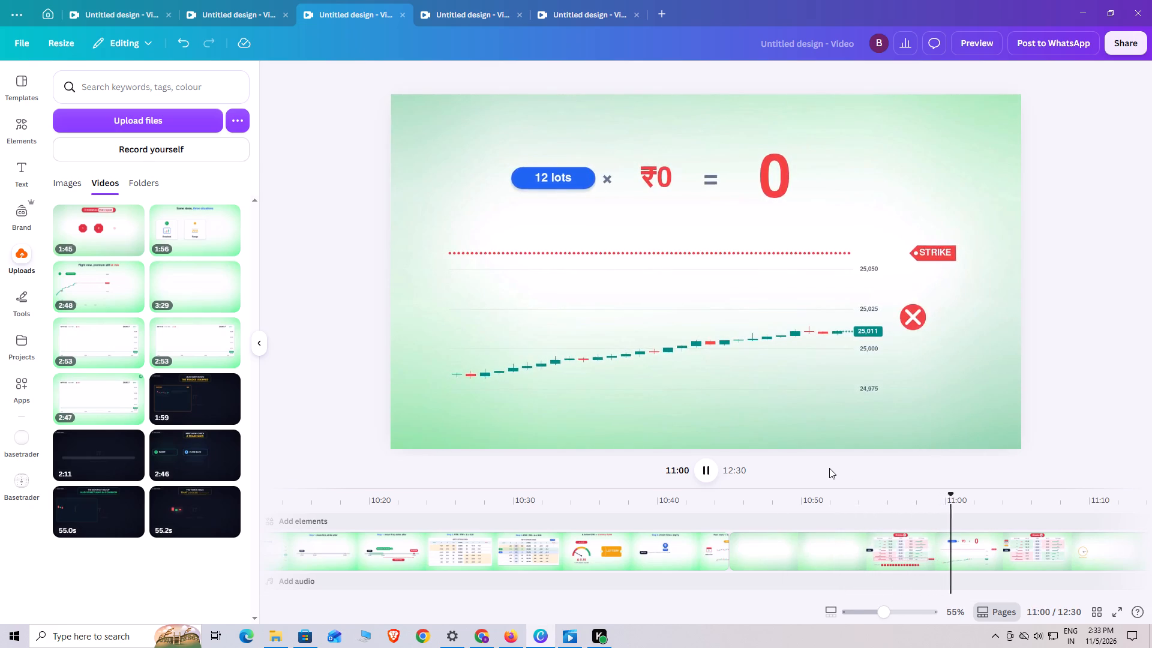
# Play the added mistakes clip from about 11:02 and replay its closing section from the "Premium melting, live" scene.
pyautogui.click(978, 502)
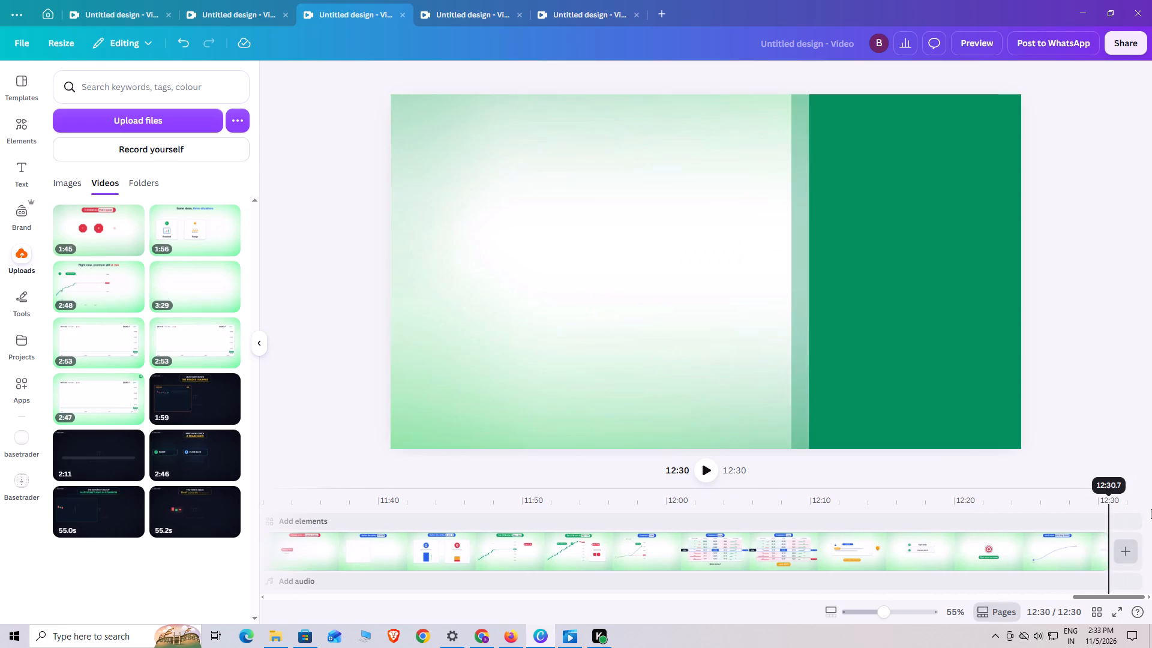
pyautogui.click(718, 473)
pyautogui.click(711, 473)
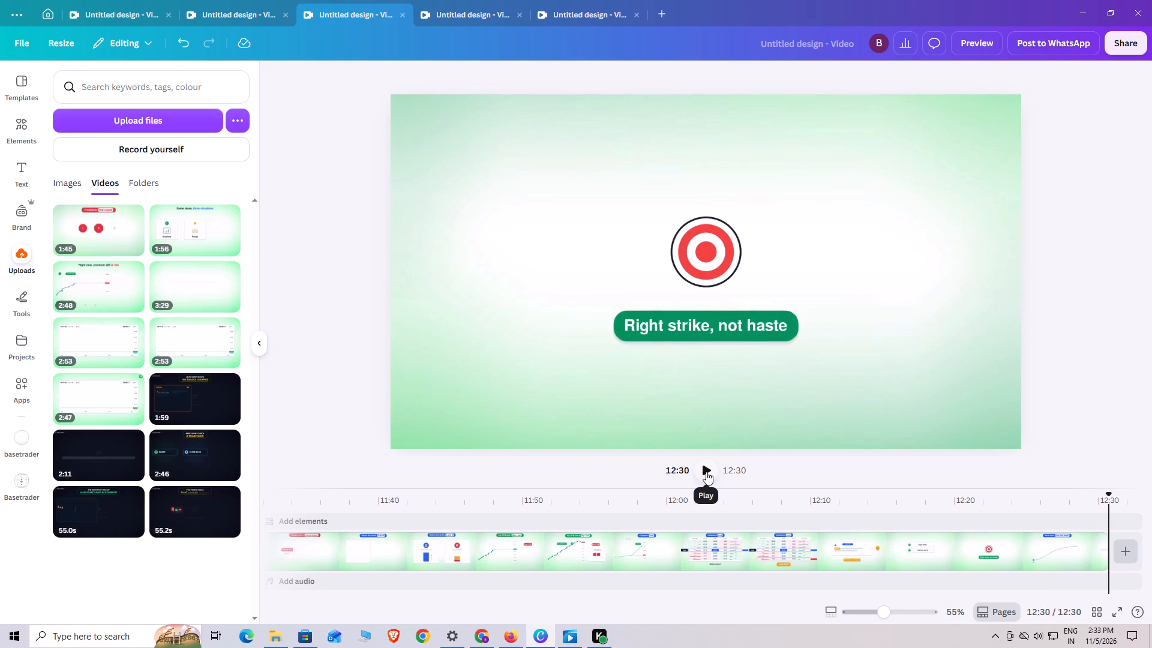
pyautogui.click(974, 530)
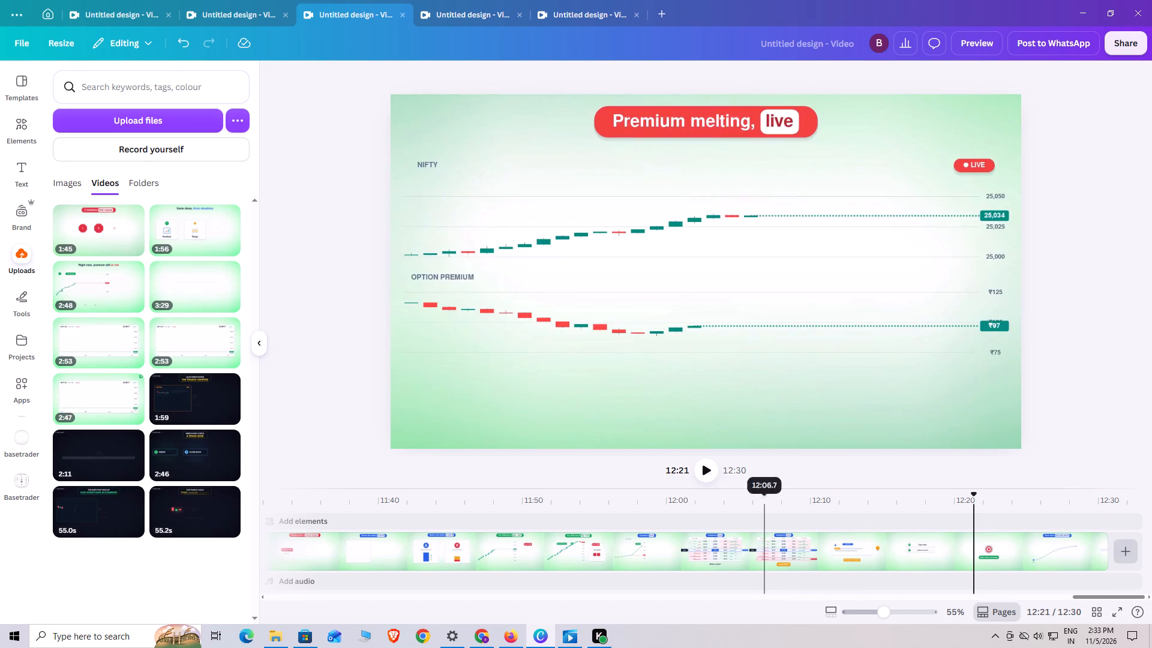
pyautogui.click(706, 472)
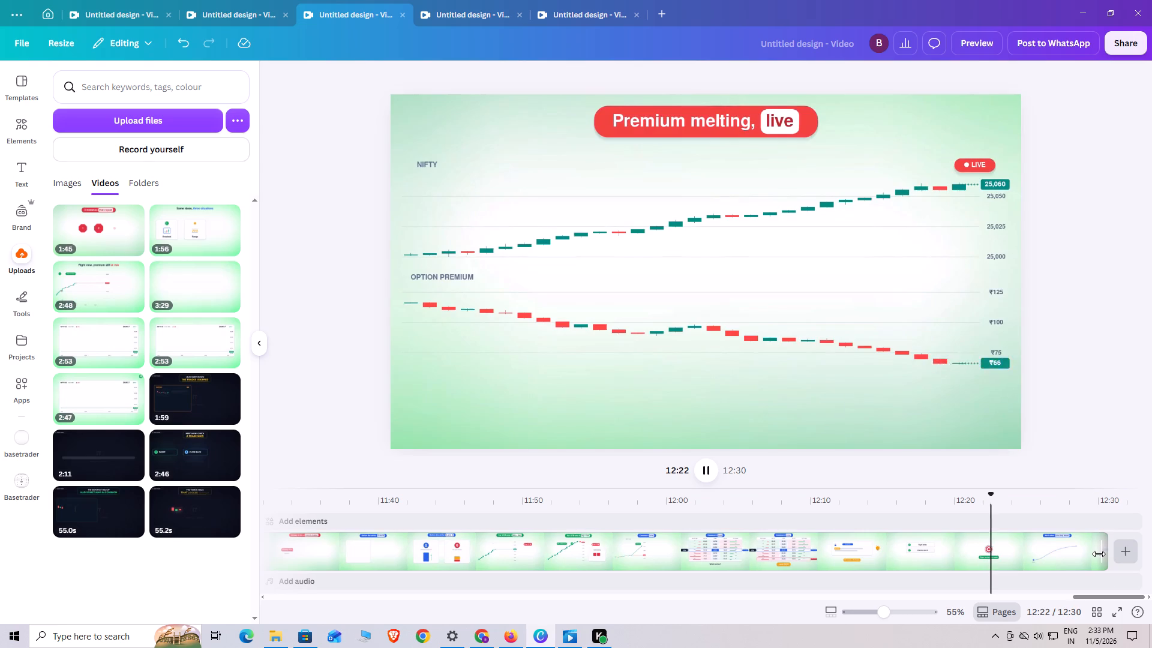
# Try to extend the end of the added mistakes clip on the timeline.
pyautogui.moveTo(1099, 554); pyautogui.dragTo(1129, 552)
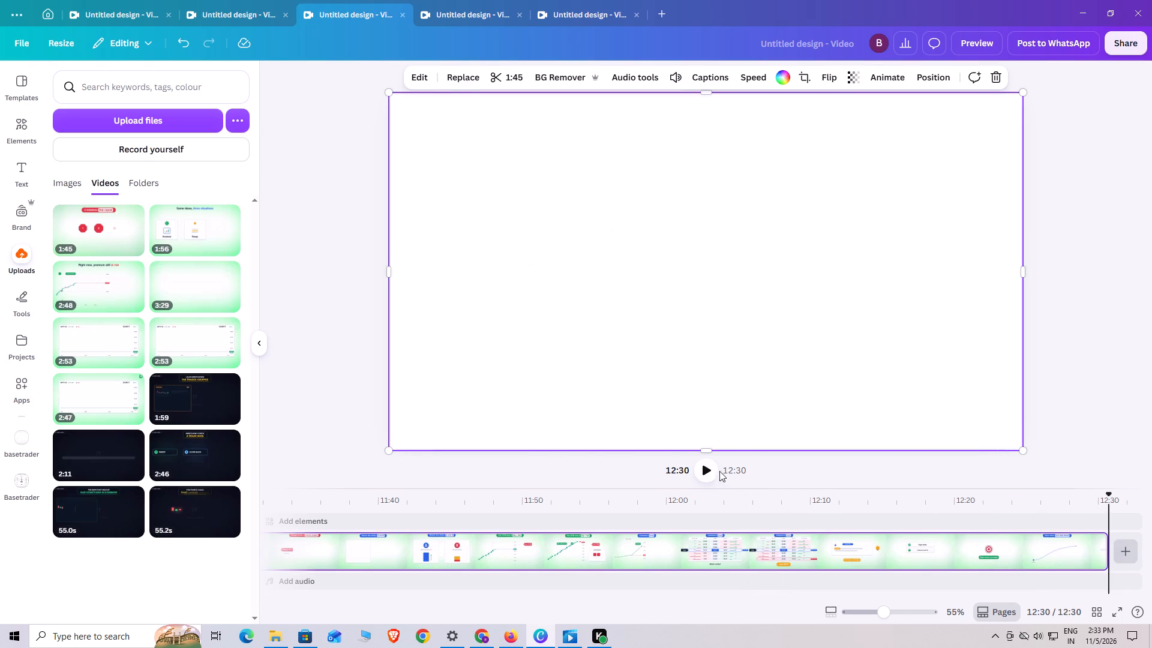
# Replay the ending of the added mistakes clip from about 12:25.
pyautogui.click(714, 470)
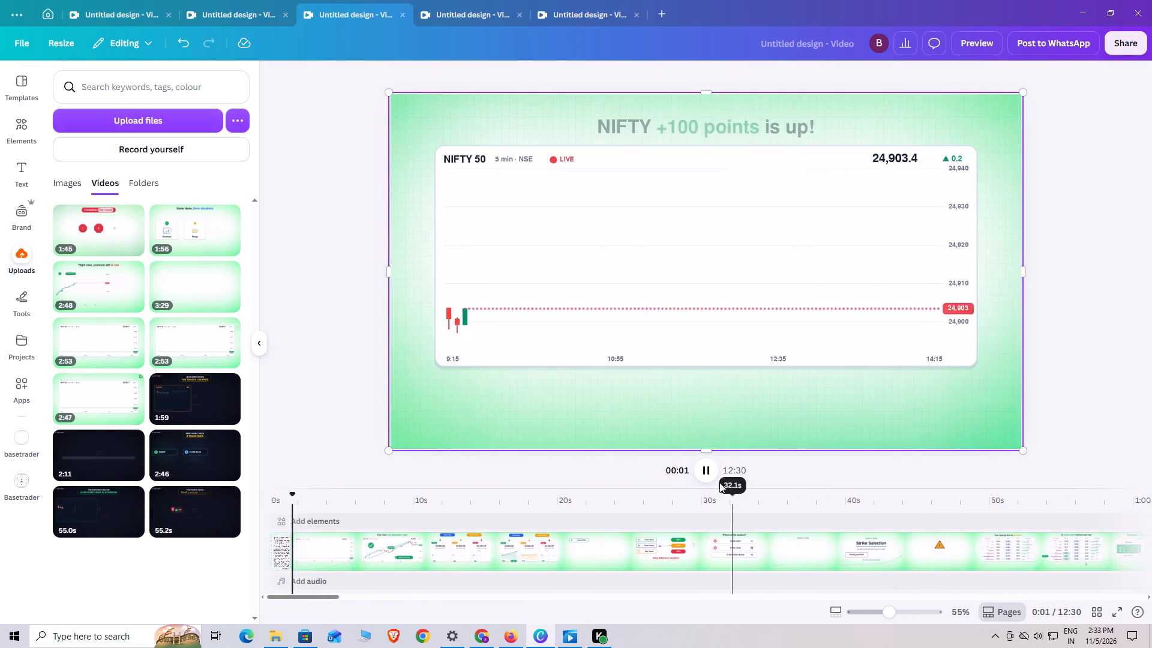
pyautogui.click(717, 473)
pyautogui.moveTo(297, 596); pyautogui.dragTo(305, 598)
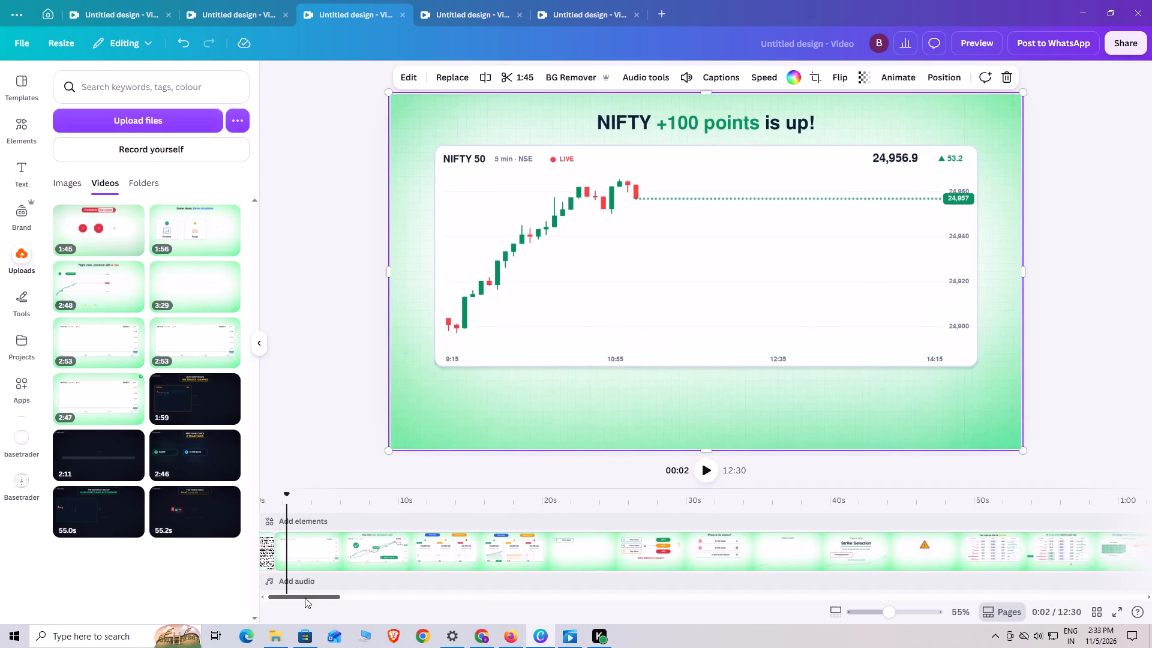
pyautogui.moveTo(305, 598); pyautogui.dragTo(1151, 601)
pyautogui.click(1040, 565)
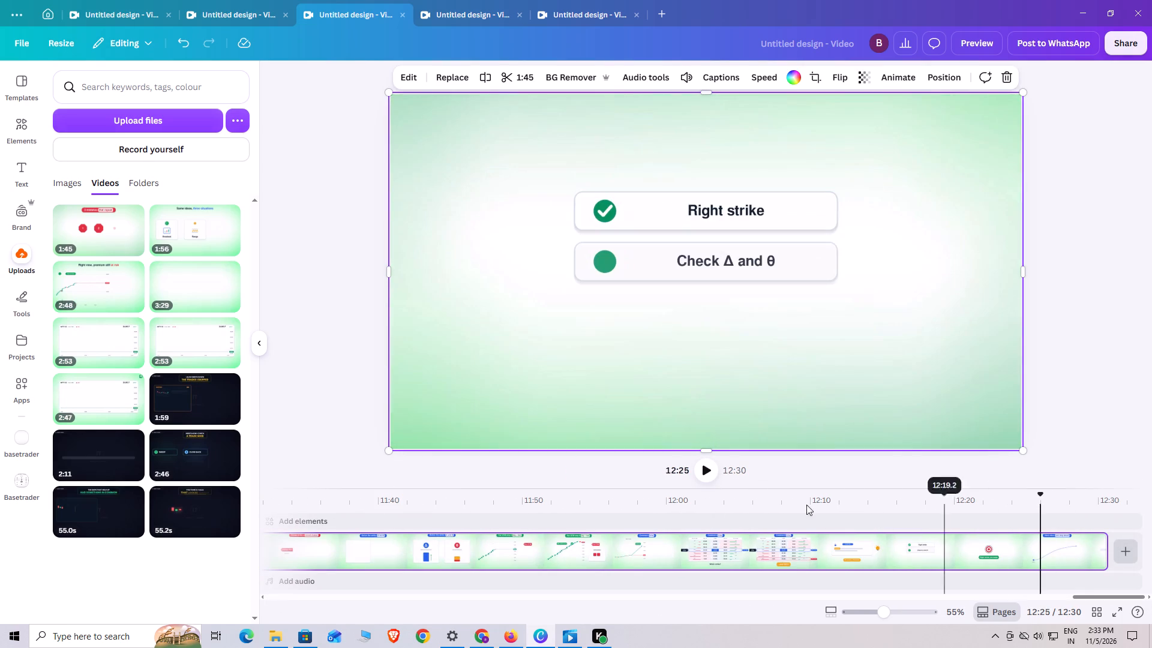
pyautogui.click(704, 480)
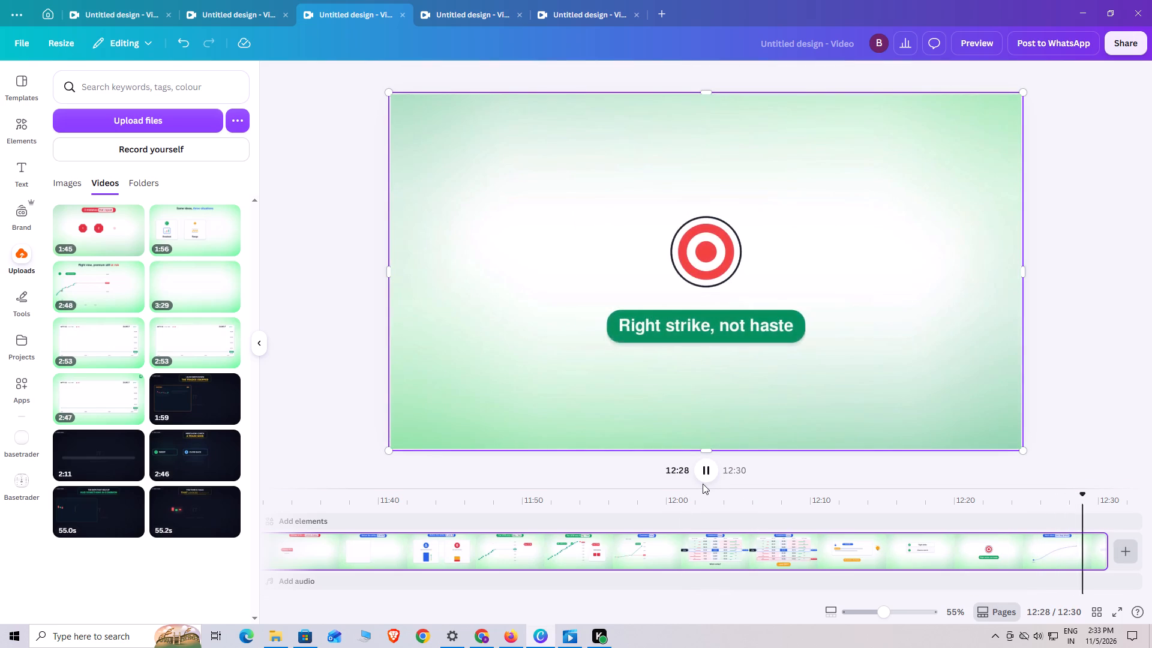
pyautogui.click(704, 475)
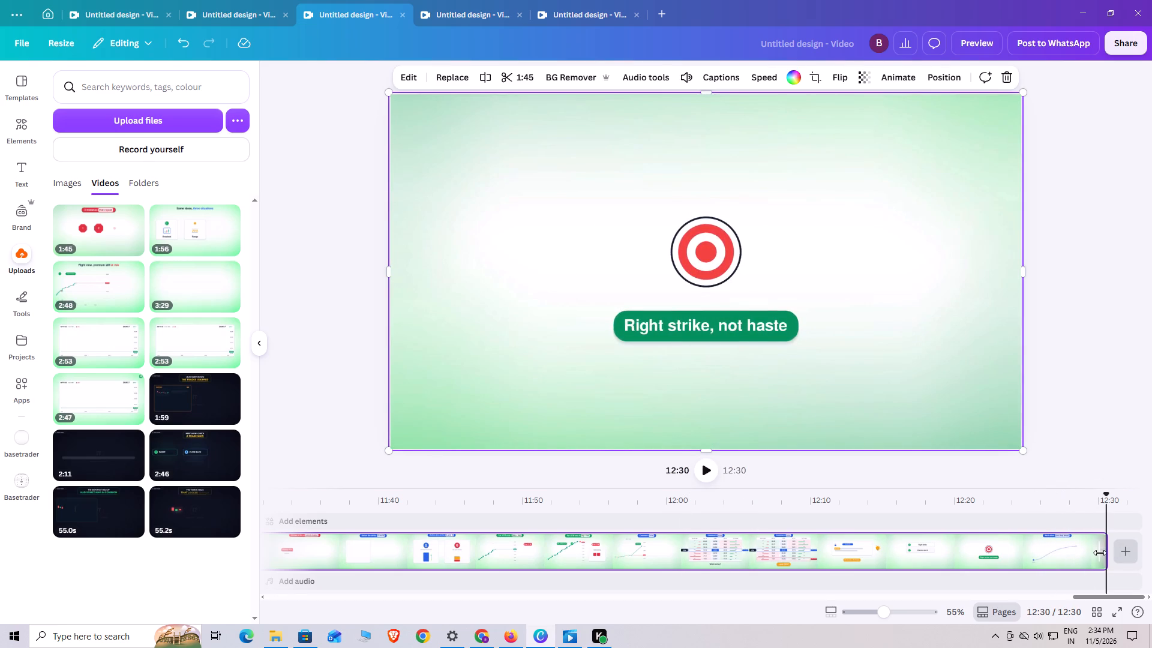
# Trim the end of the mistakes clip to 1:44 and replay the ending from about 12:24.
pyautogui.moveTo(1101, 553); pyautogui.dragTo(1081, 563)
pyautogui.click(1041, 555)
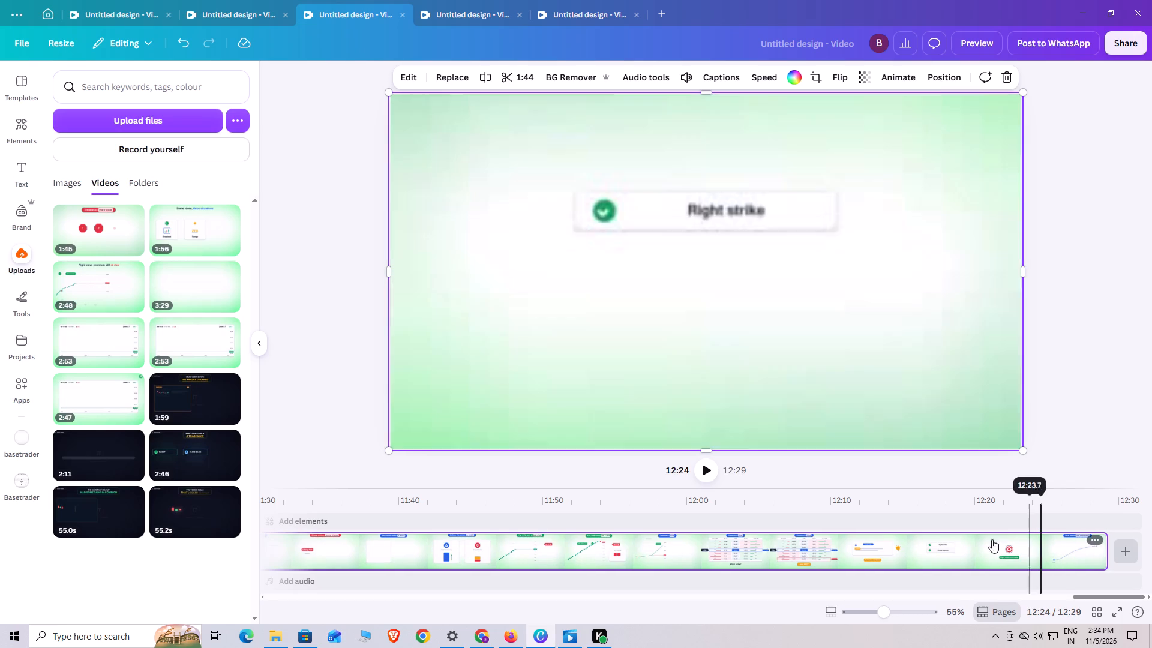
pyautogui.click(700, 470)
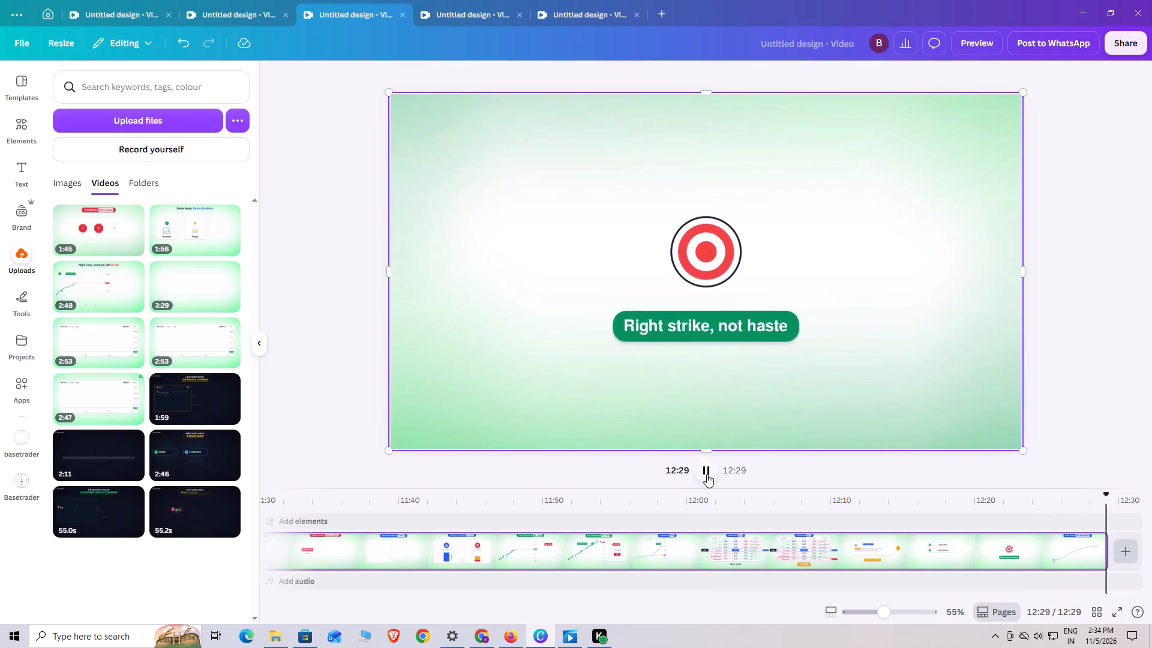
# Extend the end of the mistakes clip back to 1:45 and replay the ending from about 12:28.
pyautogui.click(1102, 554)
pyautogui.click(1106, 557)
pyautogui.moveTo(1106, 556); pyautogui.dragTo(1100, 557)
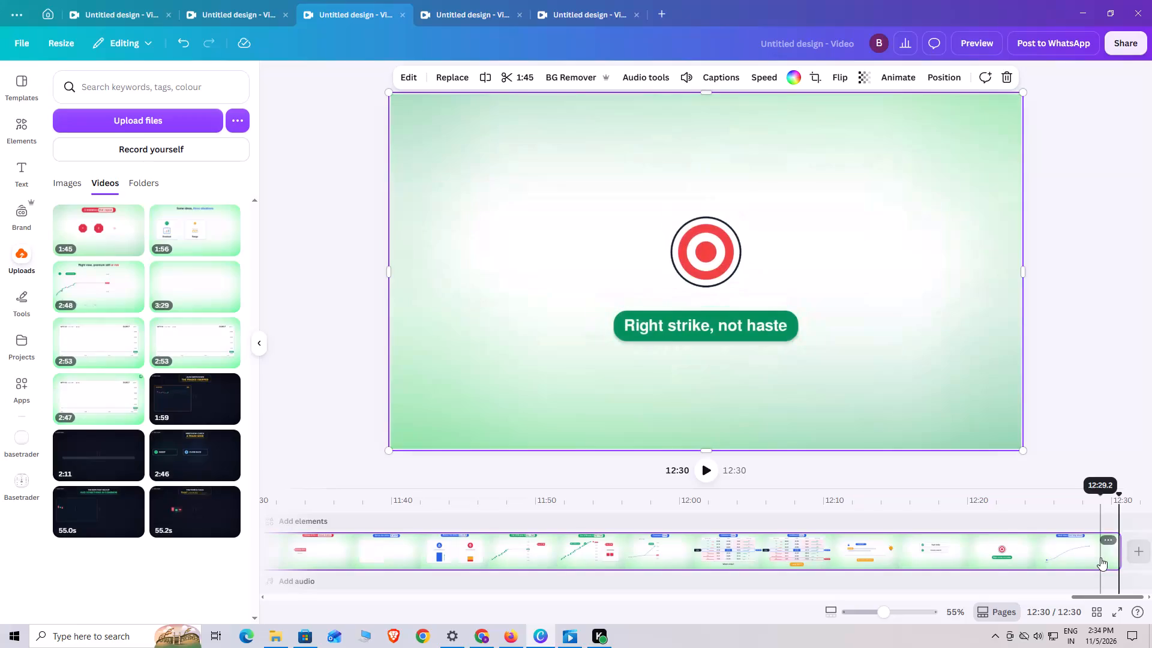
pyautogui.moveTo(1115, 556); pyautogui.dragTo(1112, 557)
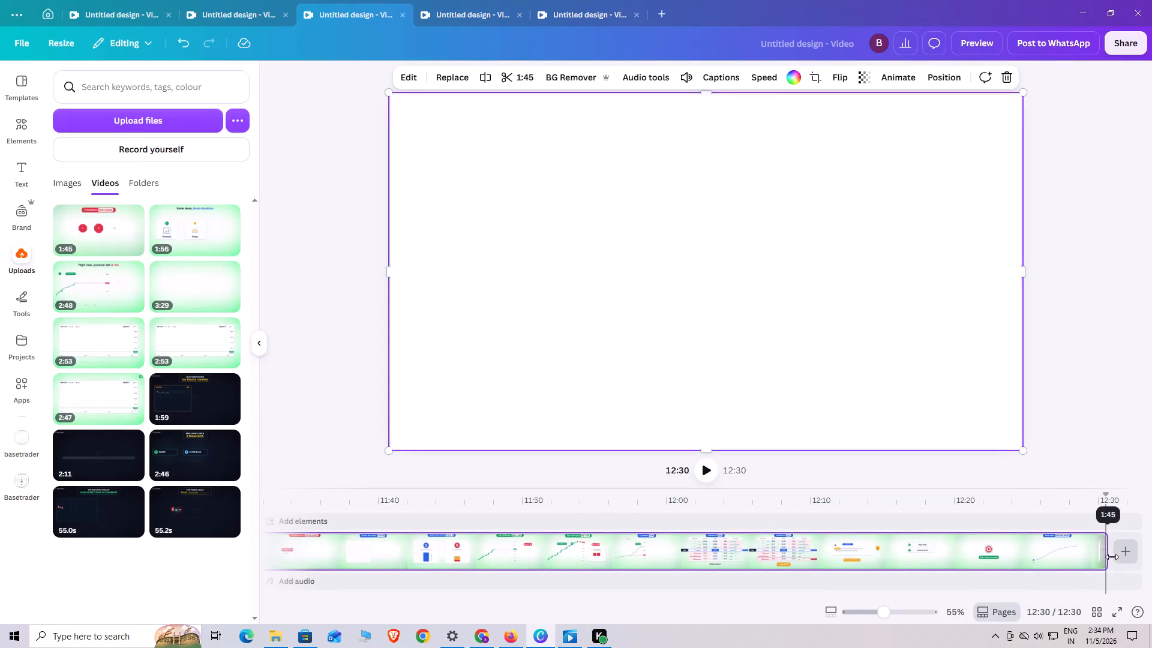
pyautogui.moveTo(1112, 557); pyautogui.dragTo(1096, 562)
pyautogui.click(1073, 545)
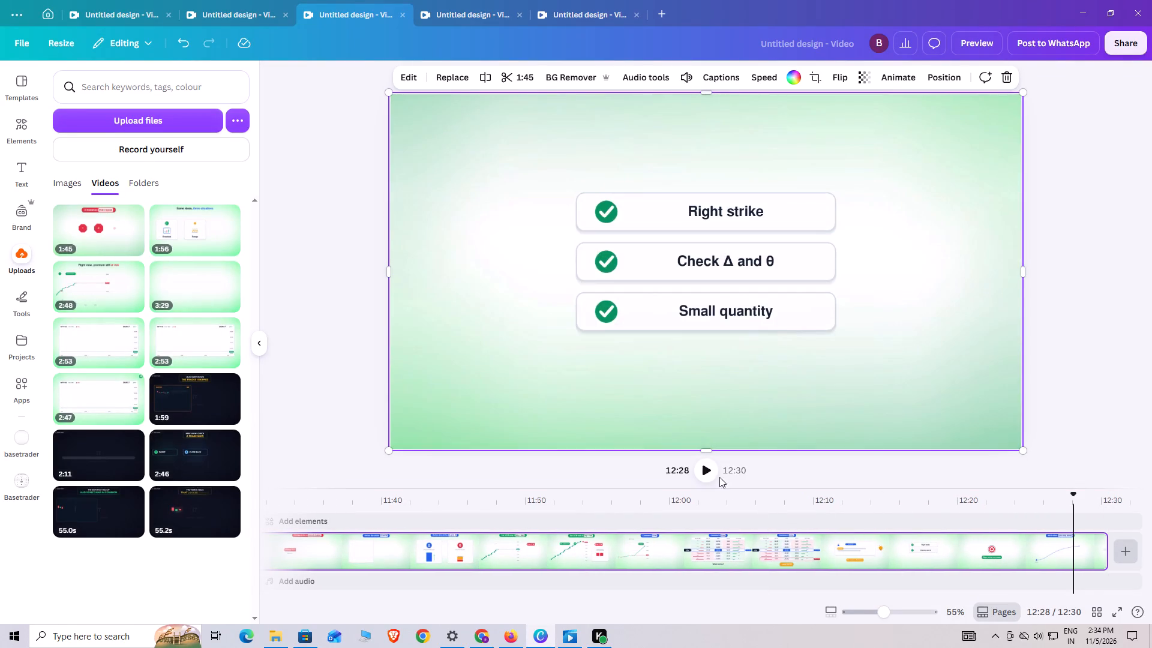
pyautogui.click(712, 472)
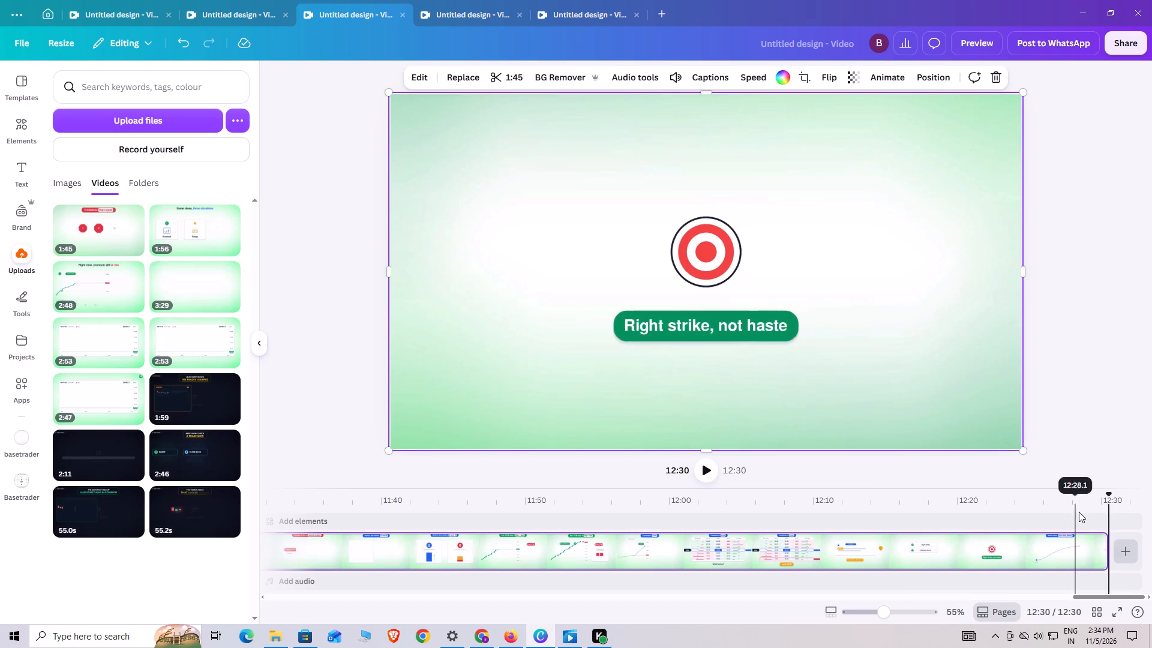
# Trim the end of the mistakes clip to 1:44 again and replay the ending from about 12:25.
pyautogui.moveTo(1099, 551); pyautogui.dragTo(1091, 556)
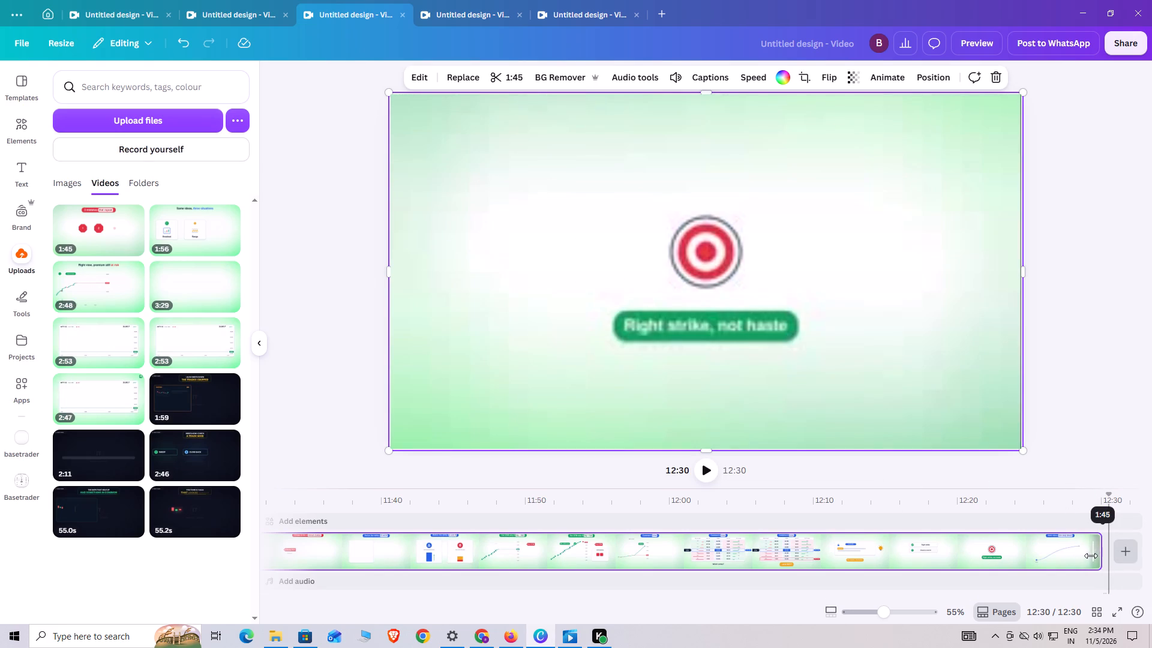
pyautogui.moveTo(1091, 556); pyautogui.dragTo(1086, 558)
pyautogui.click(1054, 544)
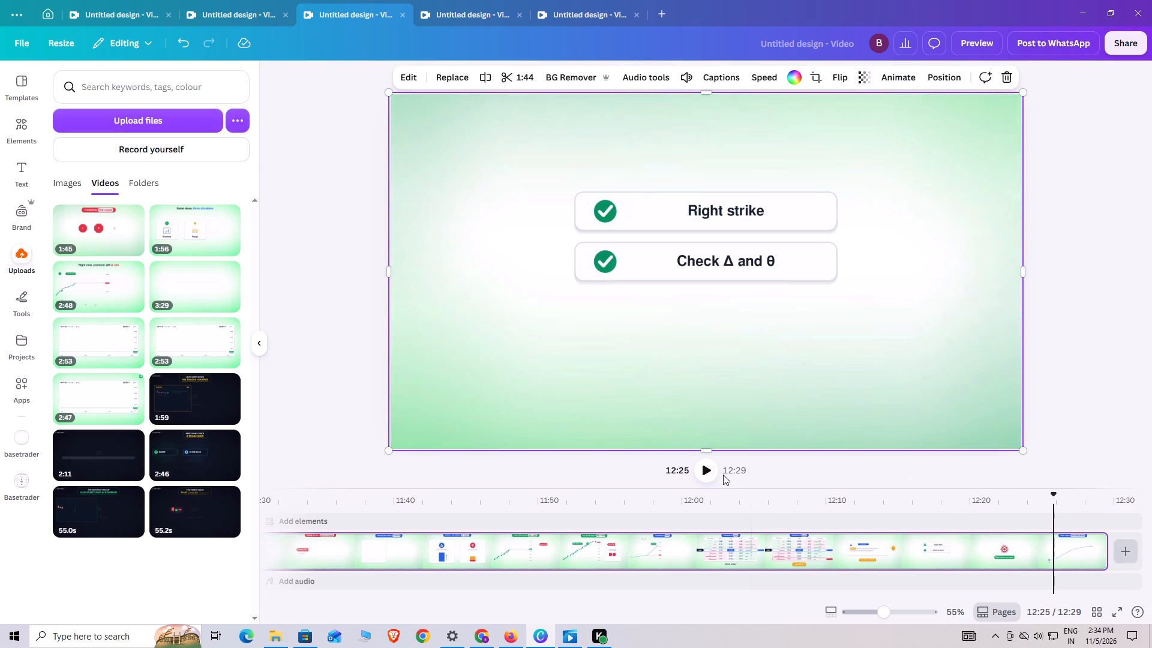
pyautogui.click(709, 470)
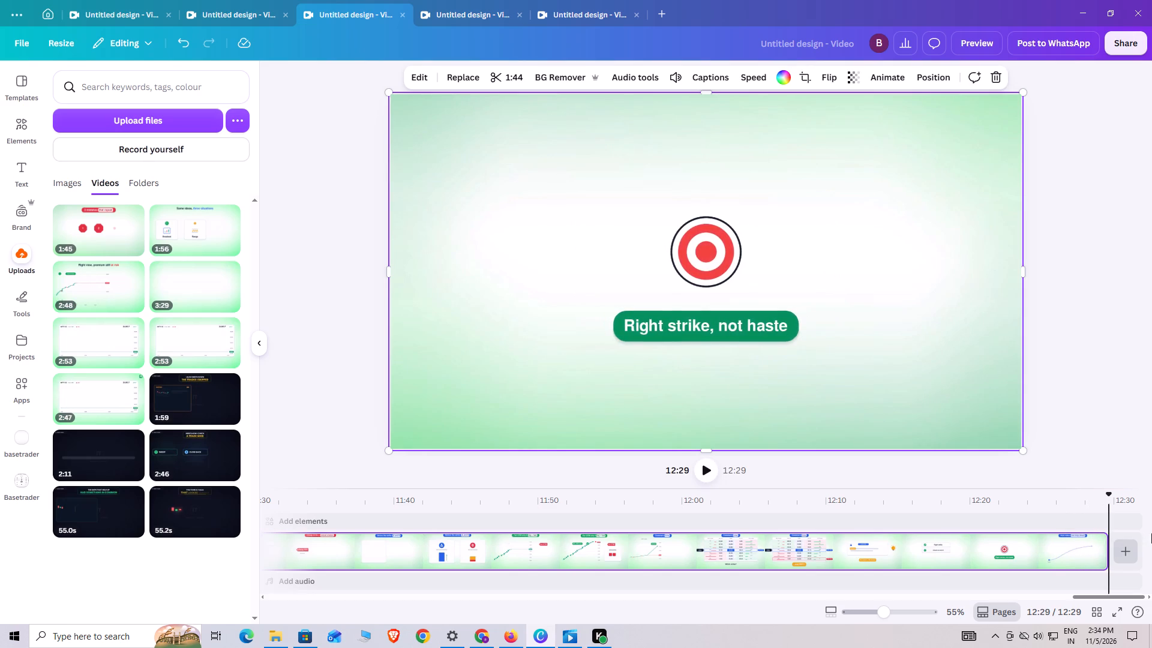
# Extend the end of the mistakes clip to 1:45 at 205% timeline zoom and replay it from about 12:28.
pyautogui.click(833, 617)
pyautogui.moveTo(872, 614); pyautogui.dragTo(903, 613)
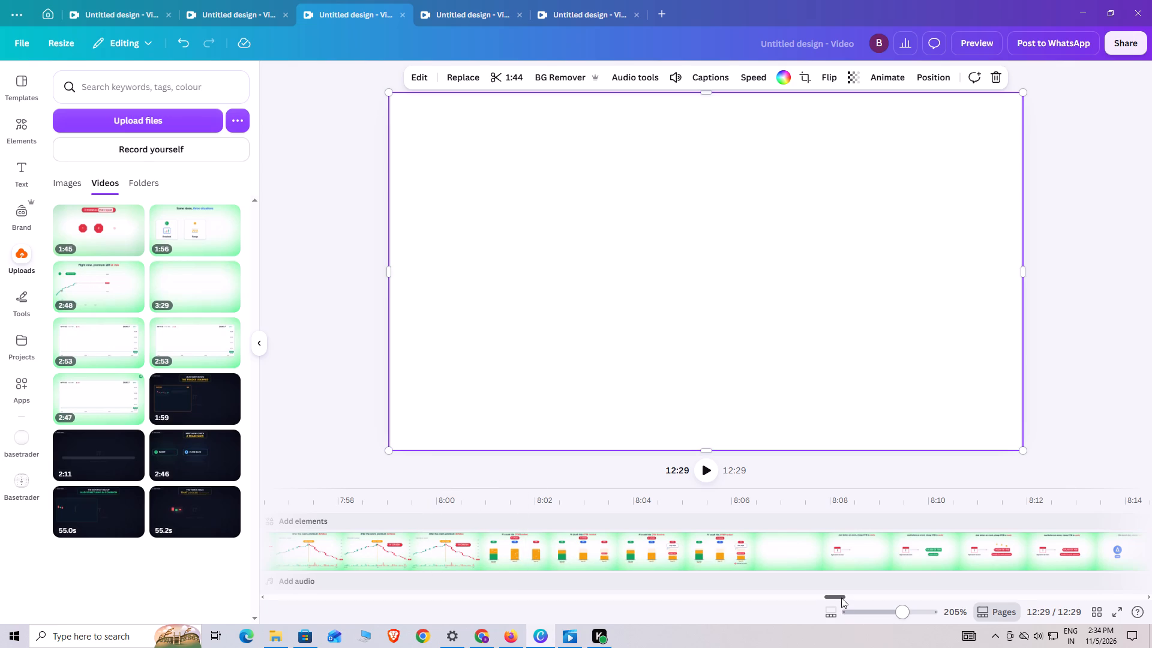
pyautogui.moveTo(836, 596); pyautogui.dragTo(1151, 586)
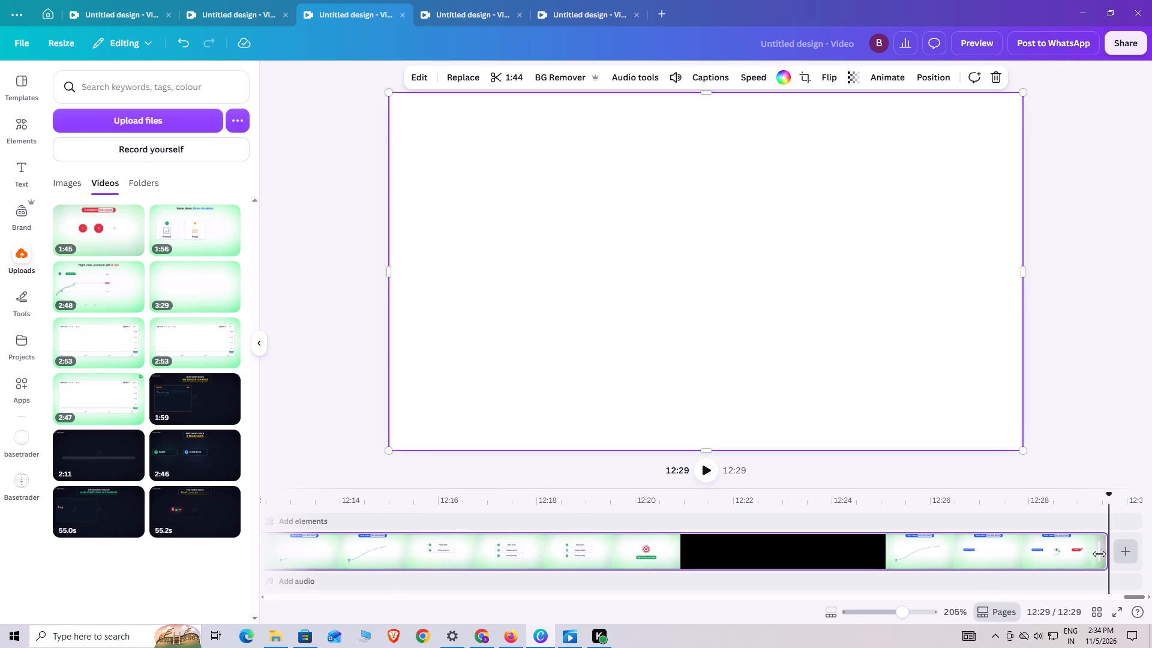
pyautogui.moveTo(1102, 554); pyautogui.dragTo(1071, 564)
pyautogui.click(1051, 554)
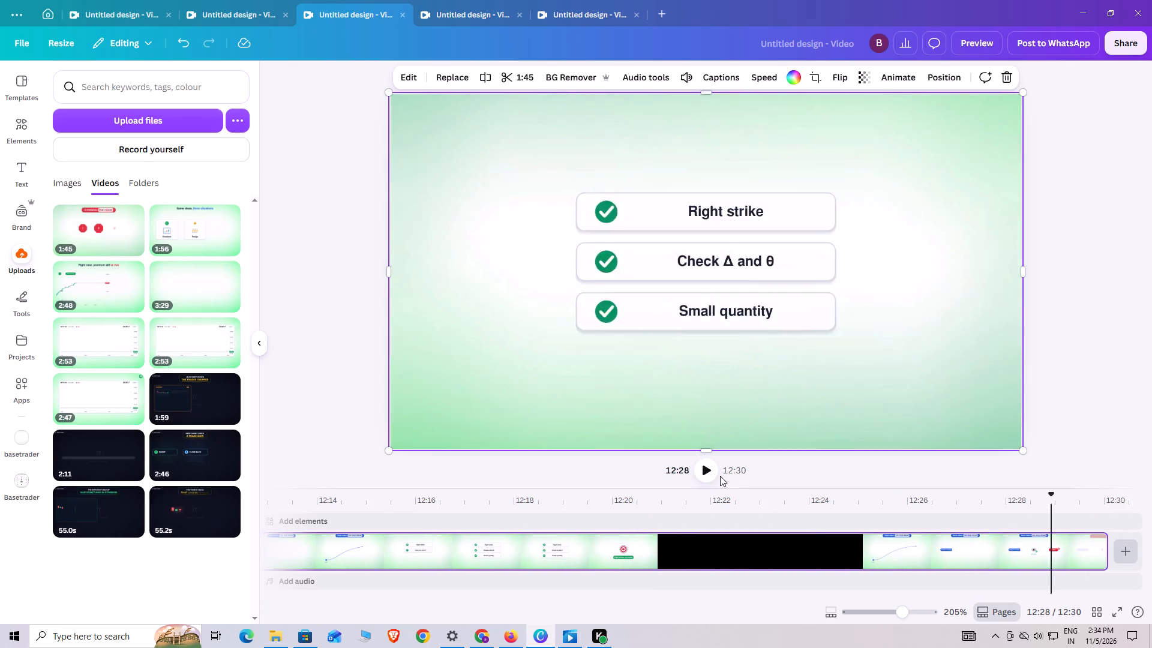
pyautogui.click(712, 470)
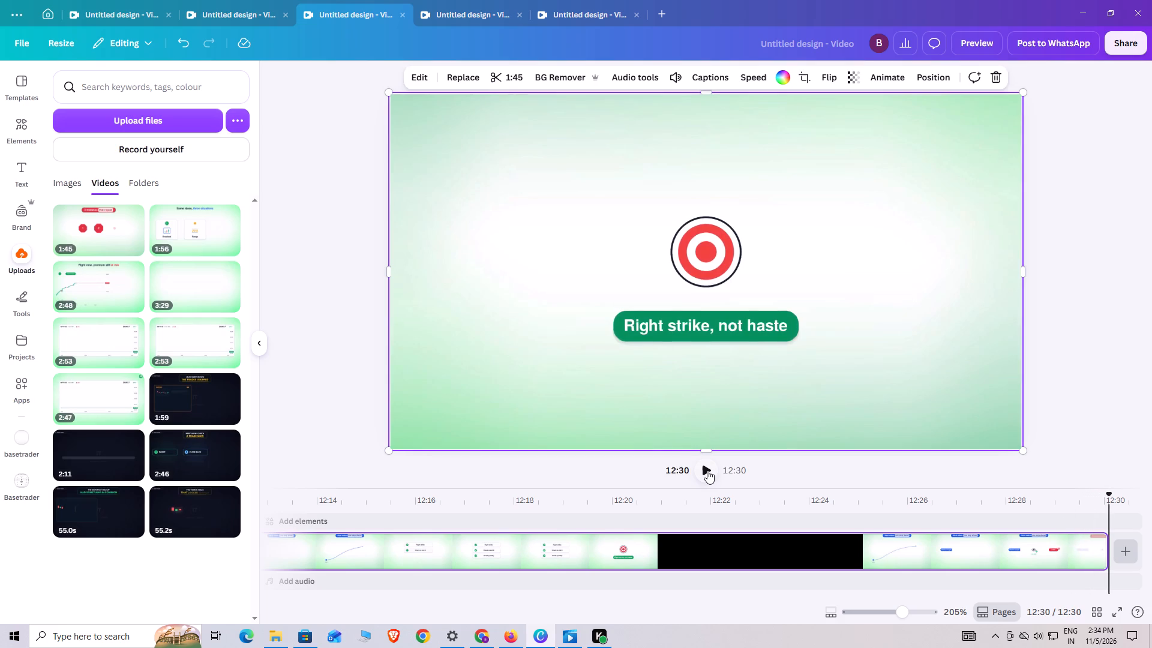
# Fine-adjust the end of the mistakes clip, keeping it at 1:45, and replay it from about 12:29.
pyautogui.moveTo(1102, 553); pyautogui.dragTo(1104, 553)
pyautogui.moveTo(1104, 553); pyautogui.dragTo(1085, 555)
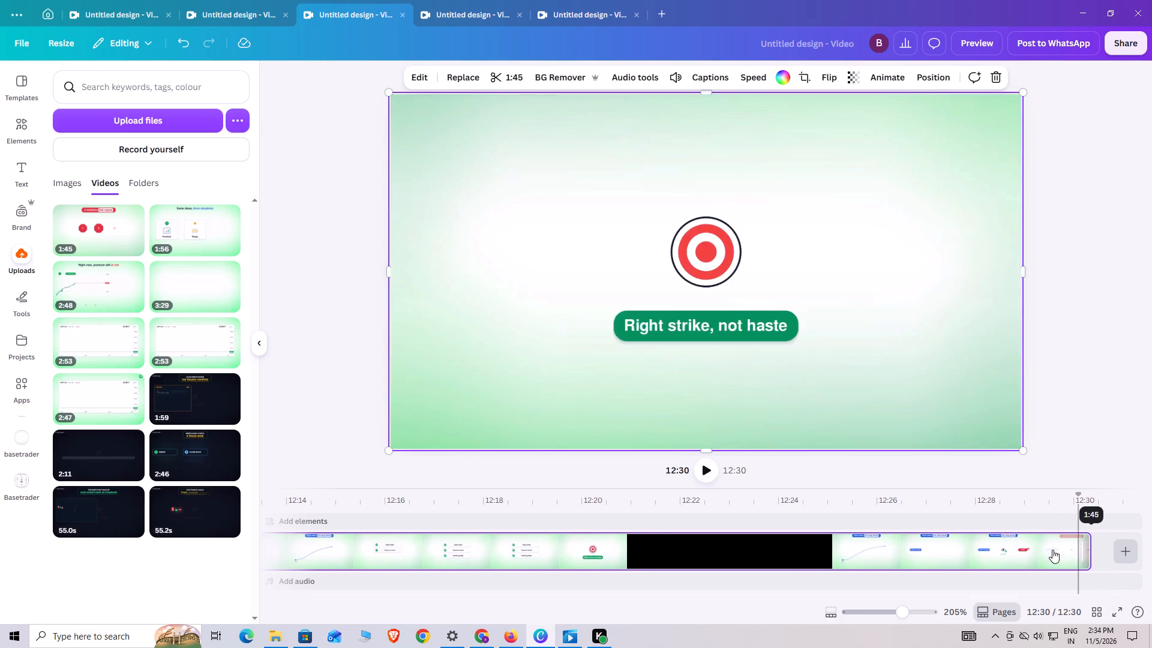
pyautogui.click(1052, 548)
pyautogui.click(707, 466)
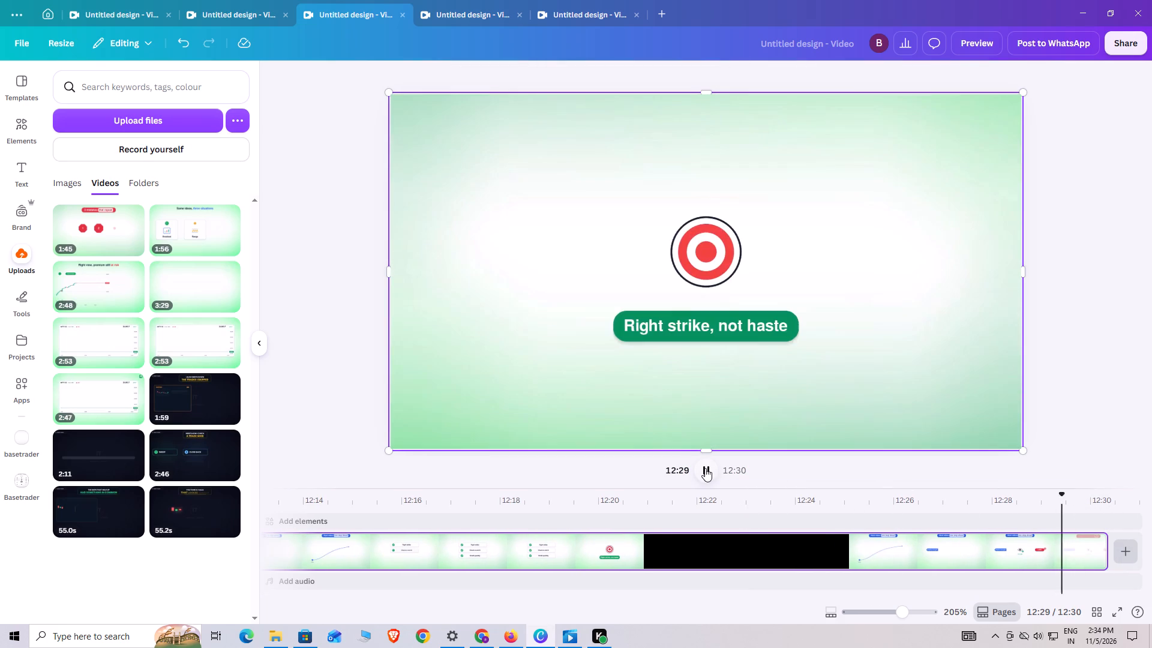
# Return to the video's closing section and try to replay it from about 12:27.
pyautogui.click(704, 470)
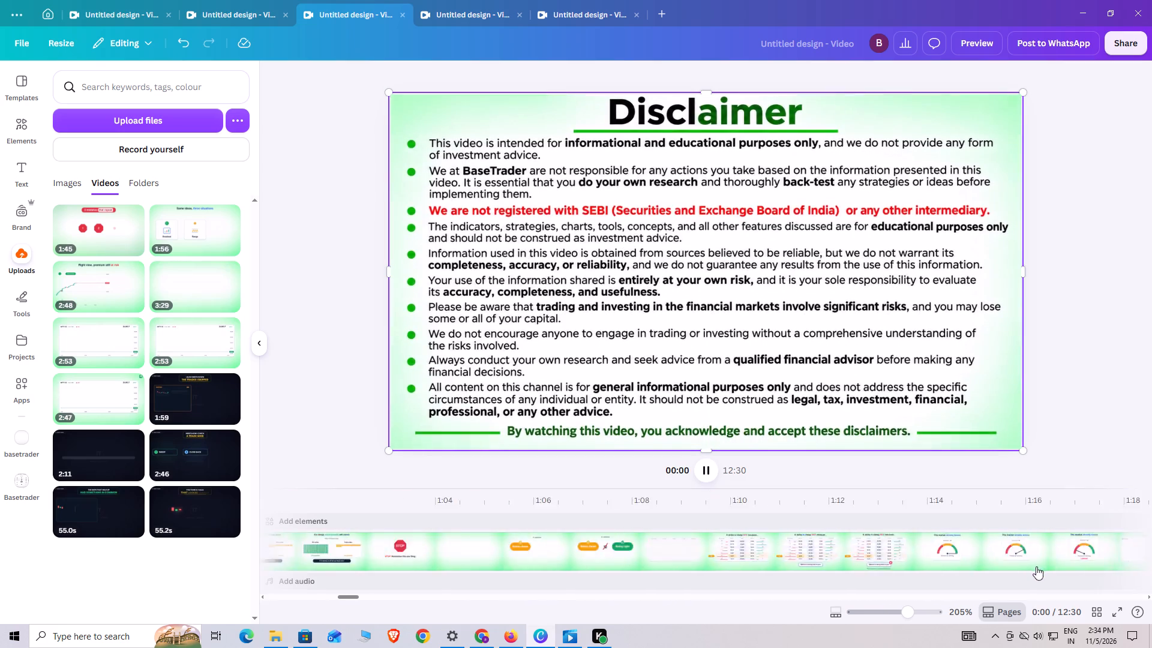
pyautogui.moveTo(282, 595); pyautogui.dragTo(370, 596)
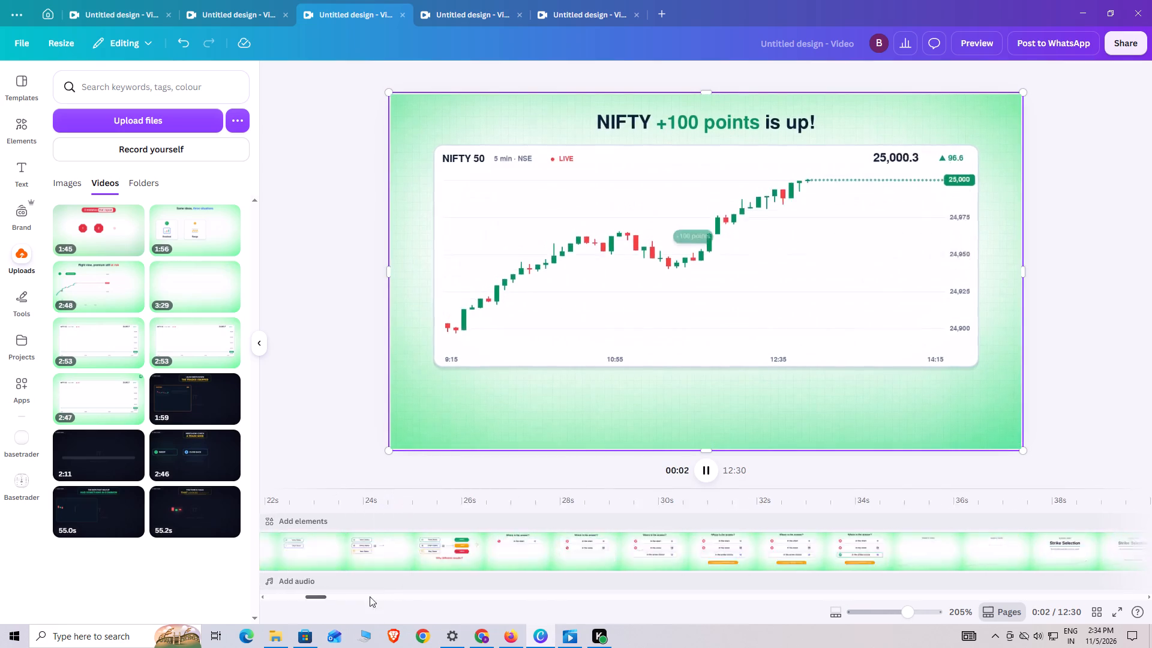
pyautogui.moveTo(370, 596); pyautogui.dragTo(1151, 551)
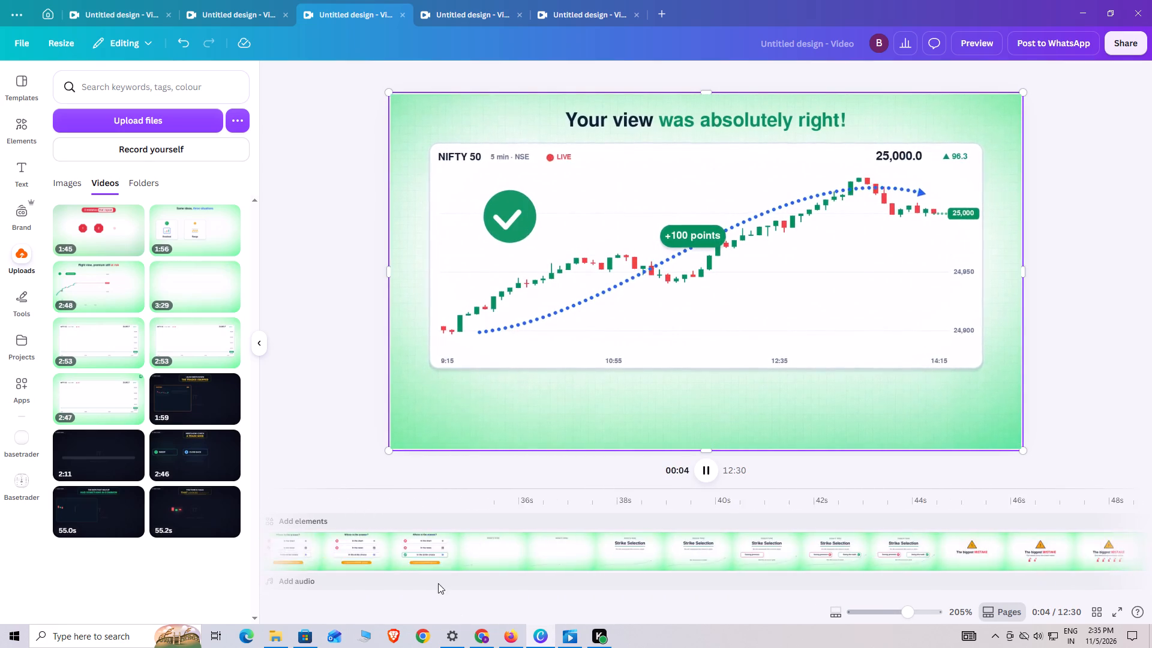
pyautogui.click(704, 472)
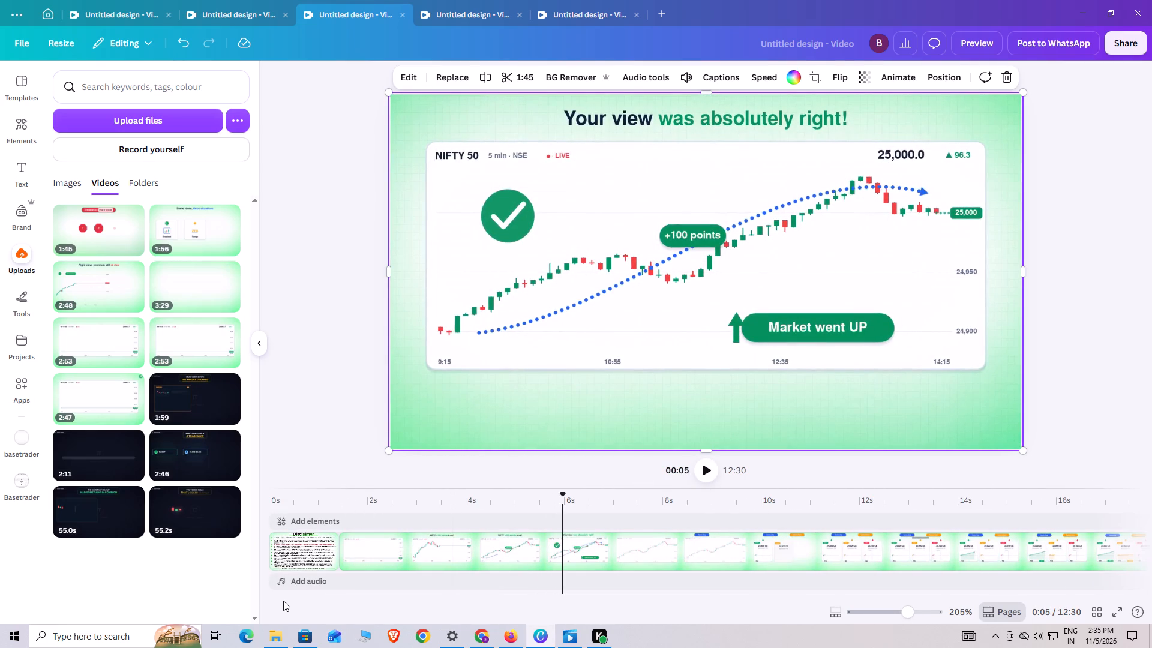
pyautogui.moveTo(280, 595); pyautogui.dragTo(1151, 596)
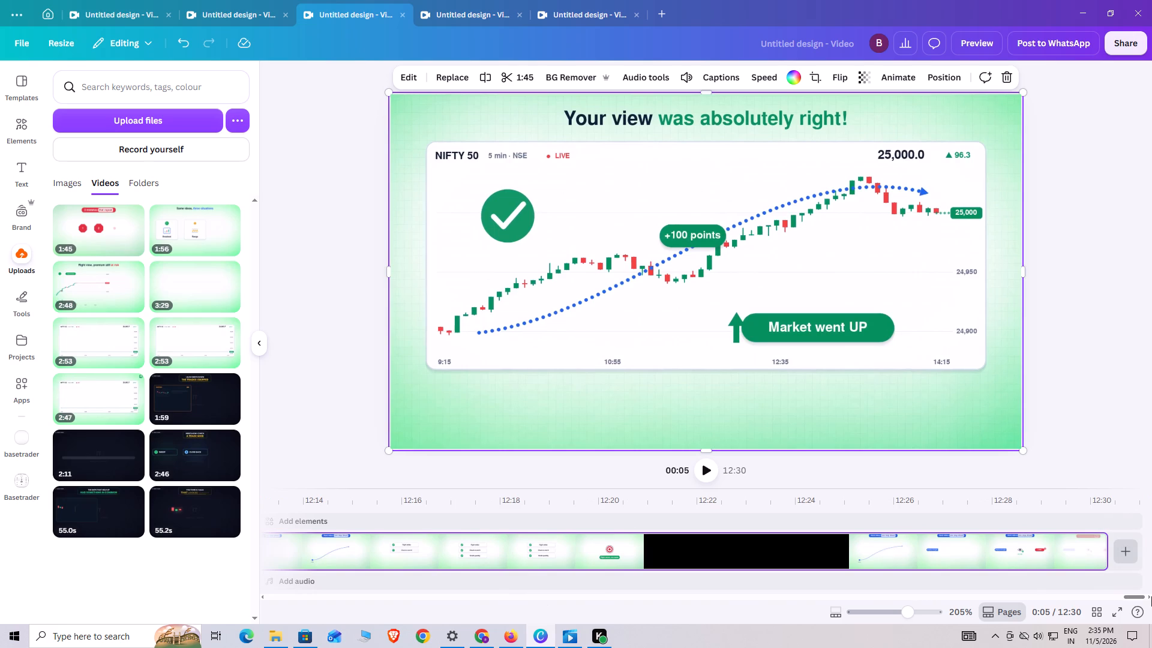
pyautogui.click(961, 553)
pyautogui.click(703, 465)
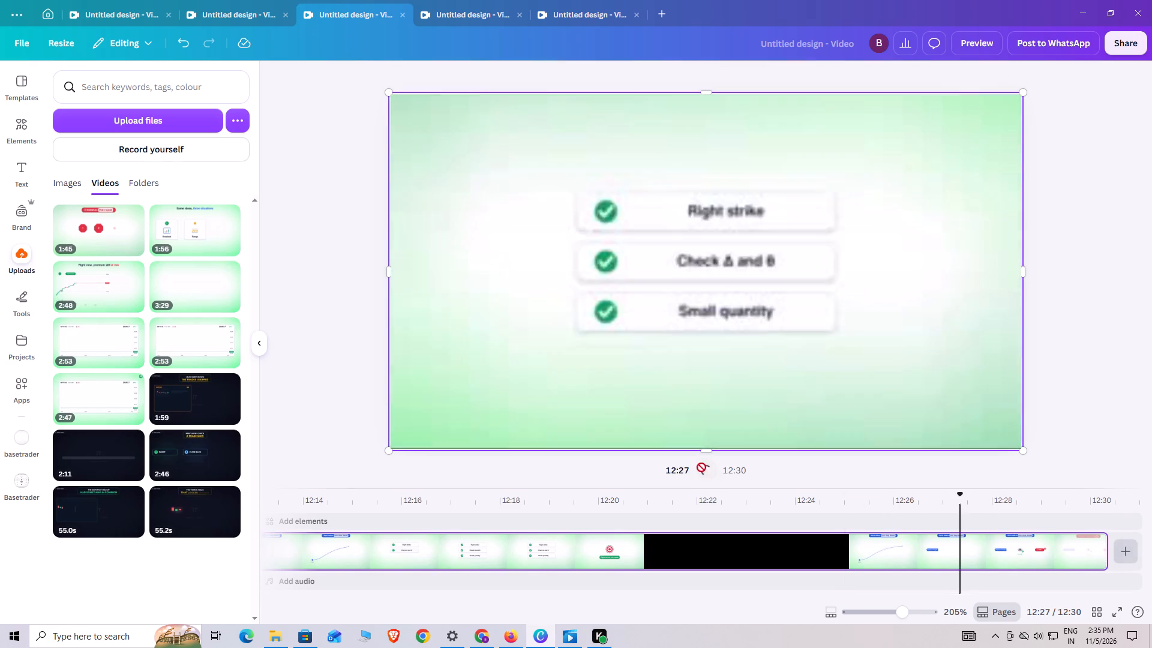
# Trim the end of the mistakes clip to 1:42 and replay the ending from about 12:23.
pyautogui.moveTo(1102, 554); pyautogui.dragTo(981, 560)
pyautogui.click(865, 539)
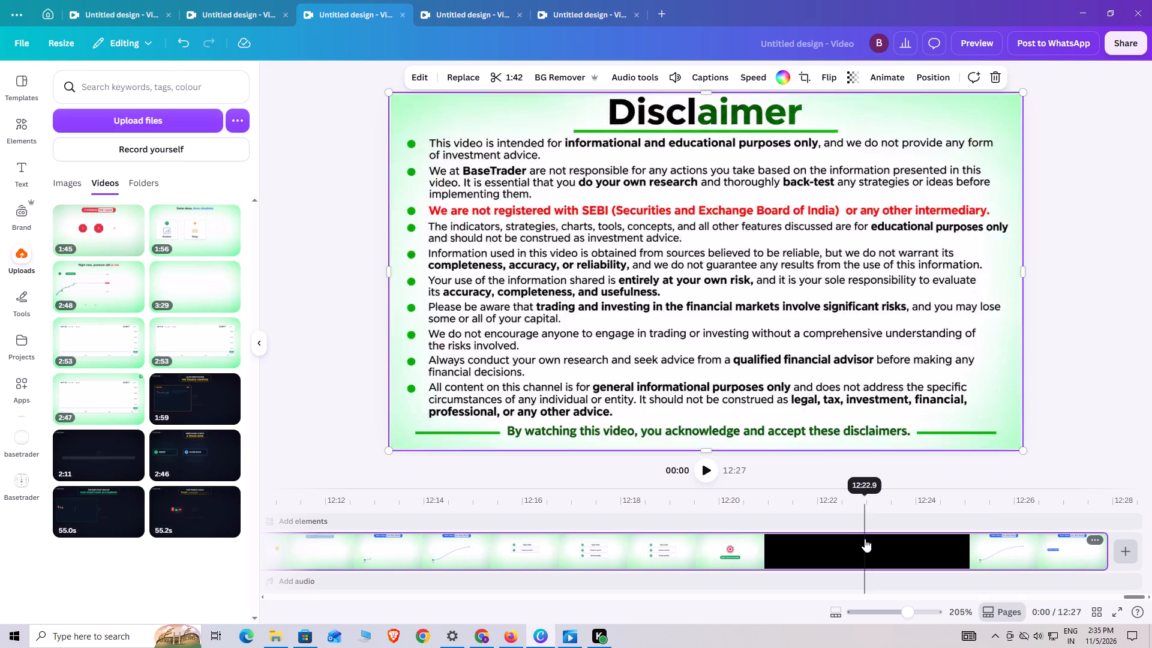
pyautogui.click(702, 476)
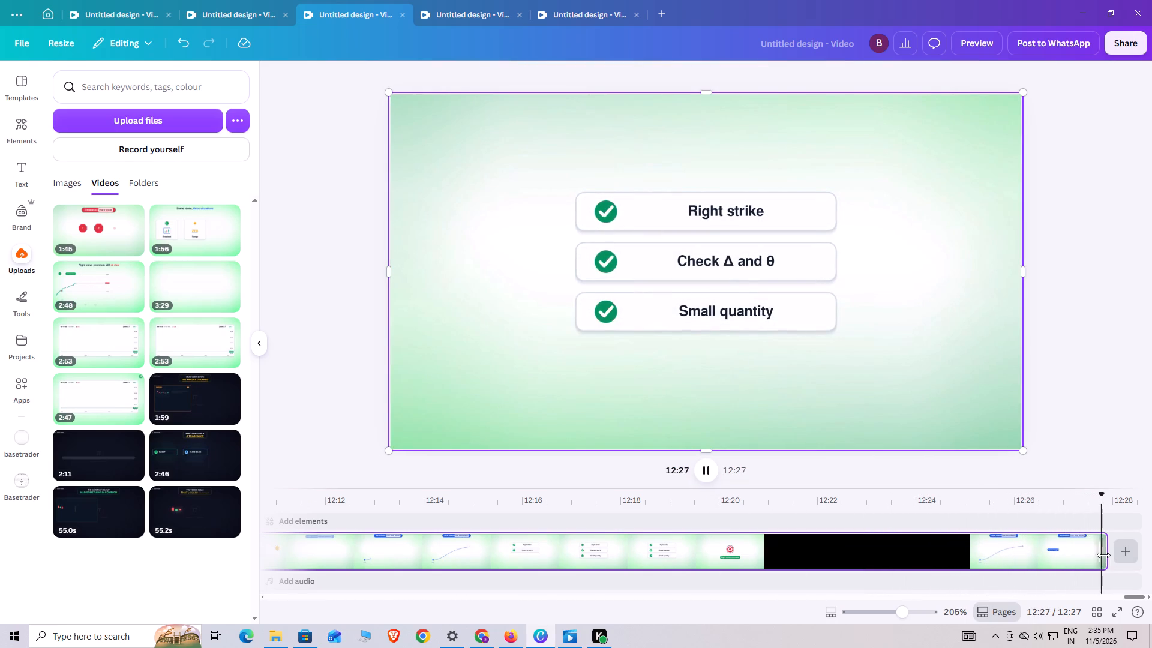
# Extend the end of the mistakes clip back to 1:45 and replay the ending from about 12:28.
pyautogui.click(1103, 555)
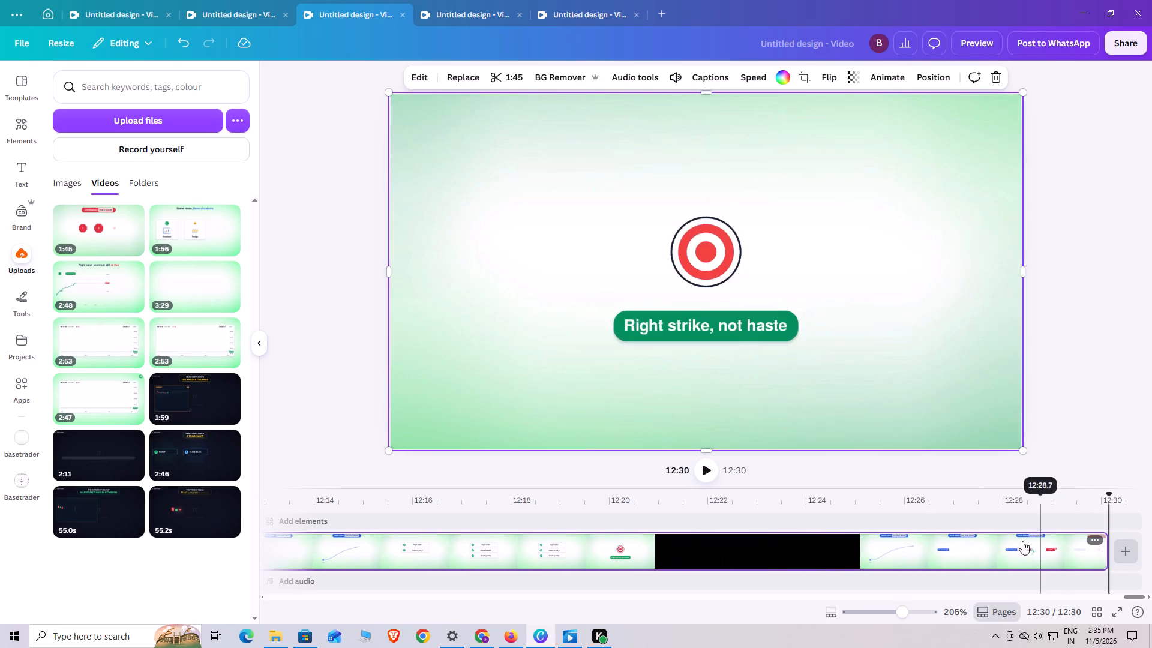
pyautogui.click(1008, 539)
pyautogui.click(698, 463)
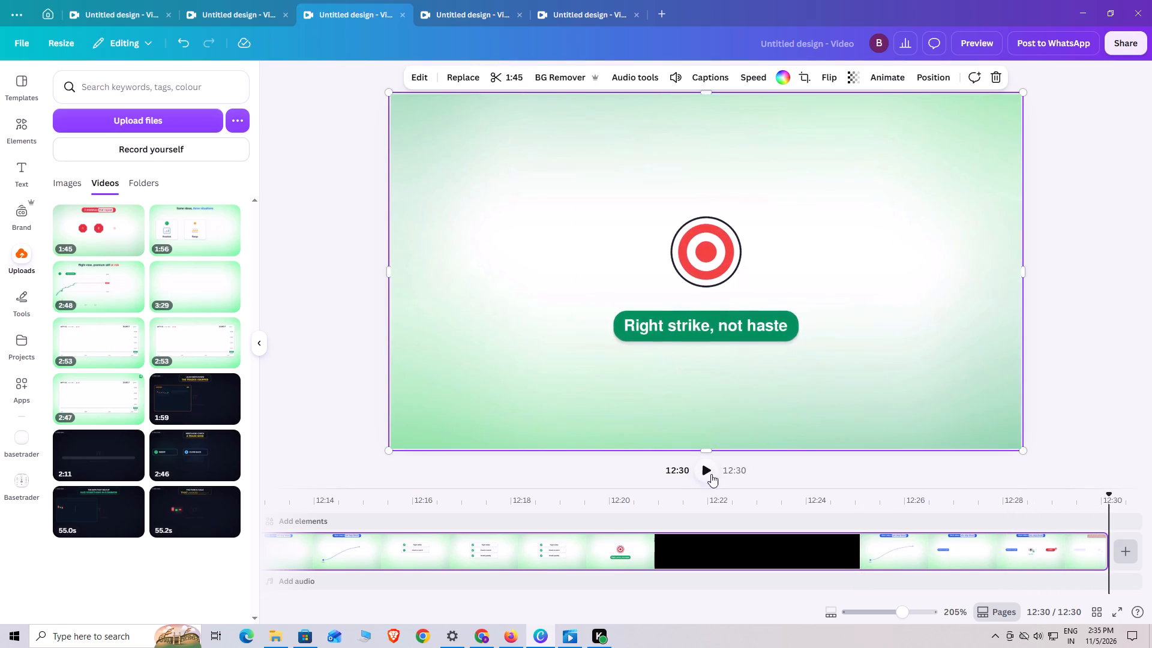
# Replay the closing checklist section from about 12:23, and once more from about 12:24.
pyautogui.click(763, 522)
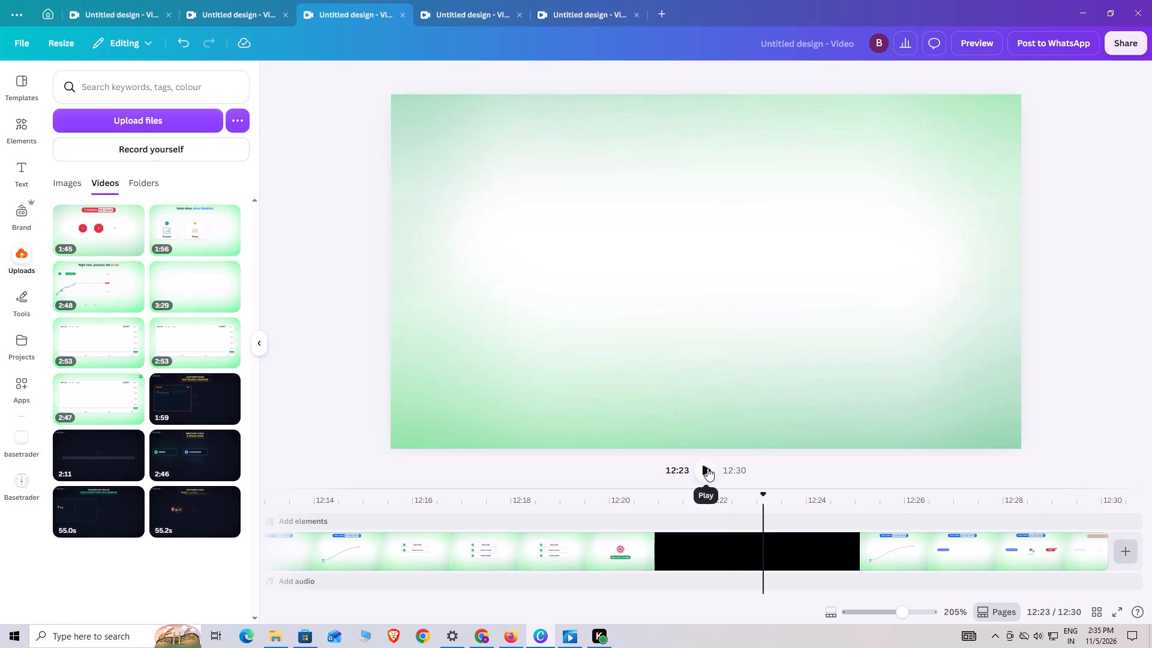
pyautogui.click(707, 468)
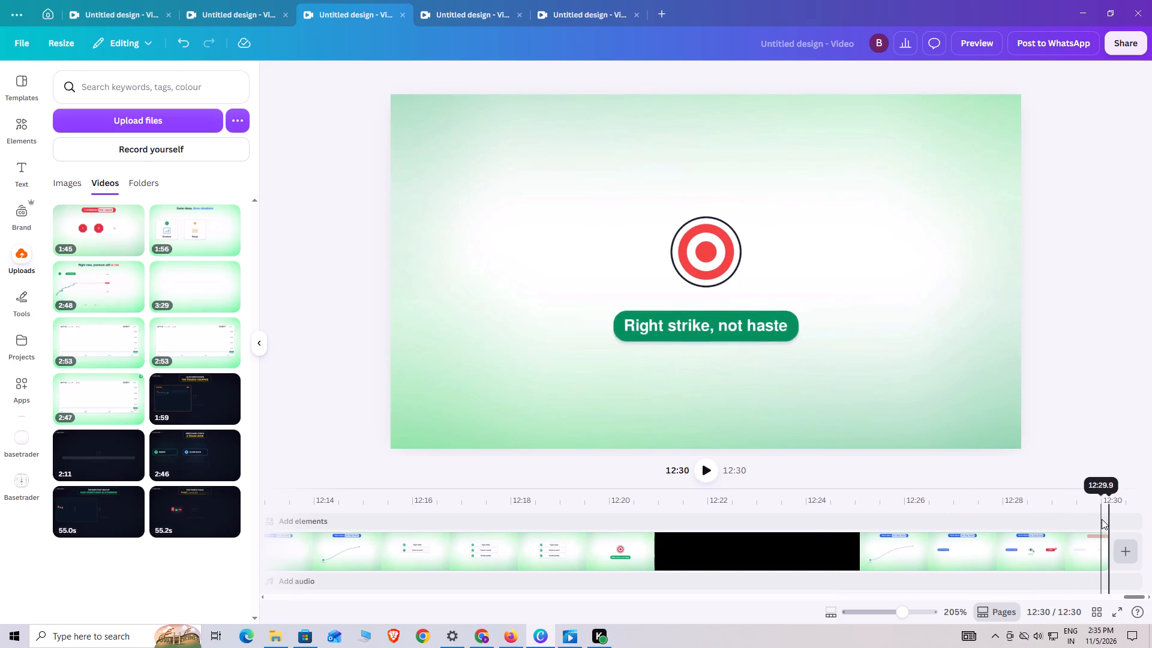
pyautogui.click(838, 520)
pyautogui.click(704, 475)
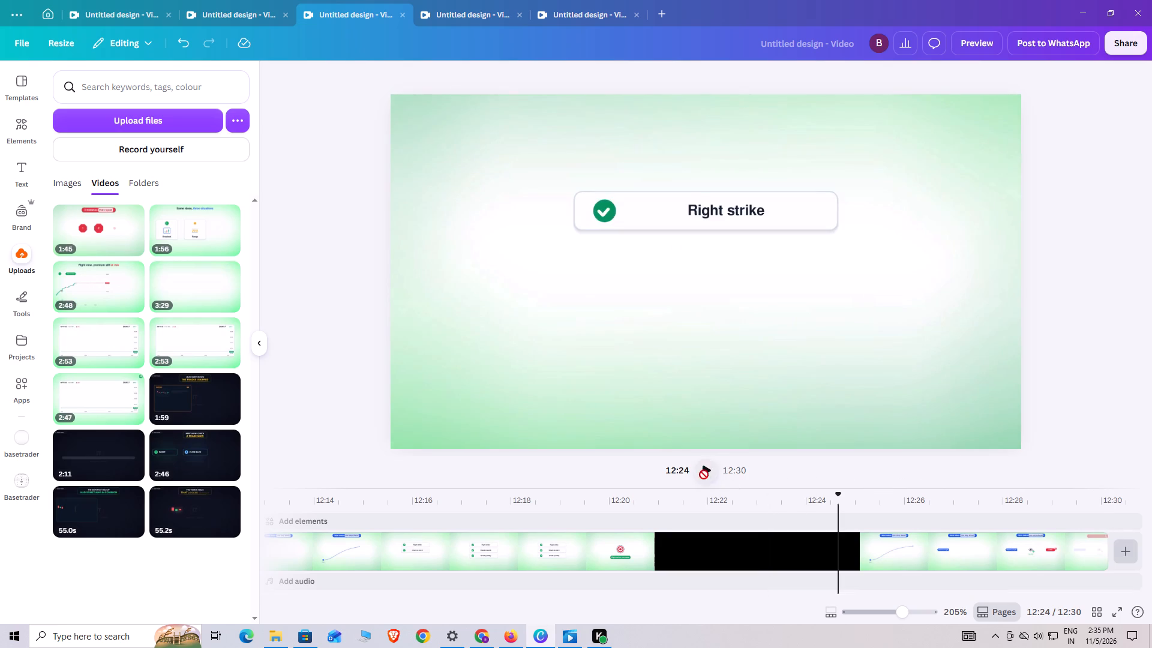
pyautogui.click(704, 475)
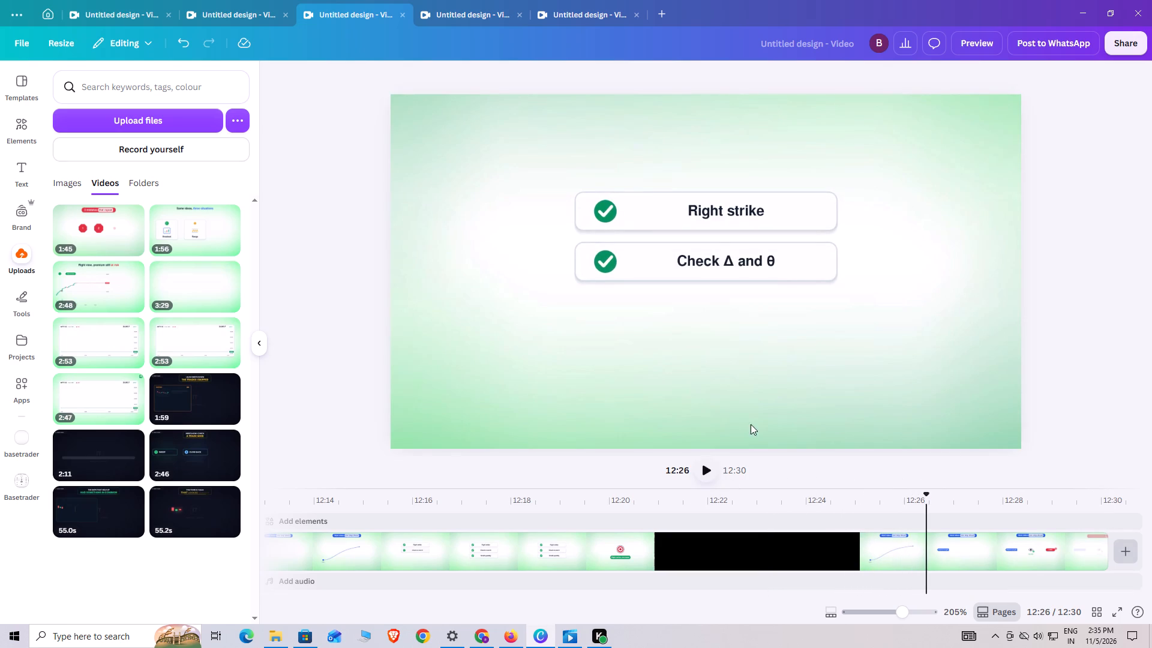